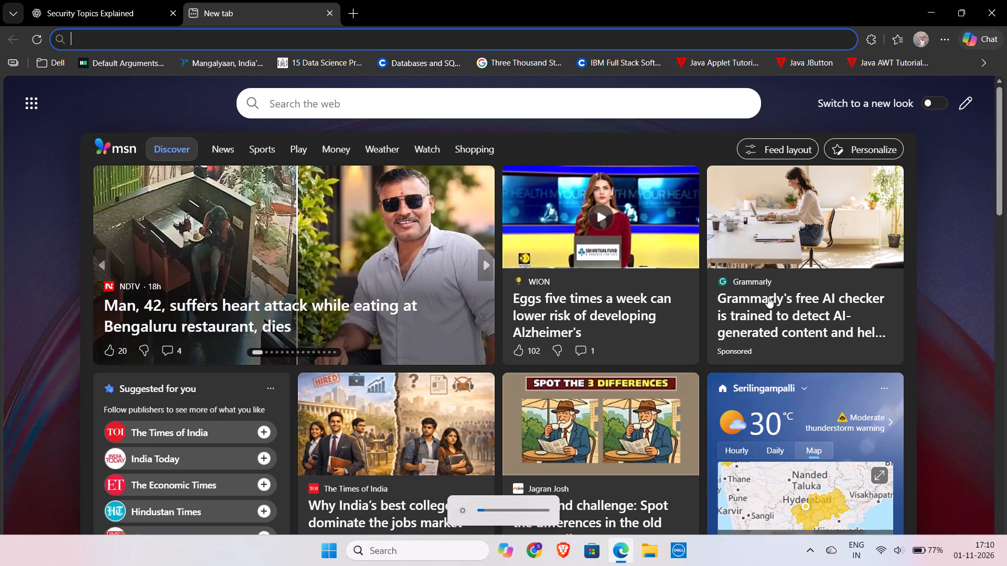
# Open the CNN Architecture Design presentation from the Downloads folder in PowerPoint and enable editing.
pyautogui.click(933, 2)
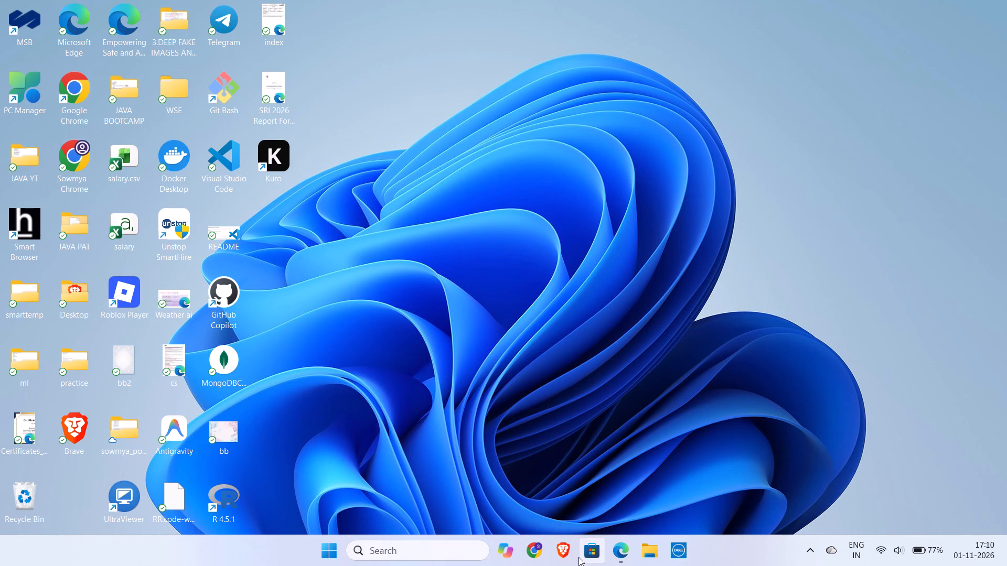
pyautogui.click(647, 552)
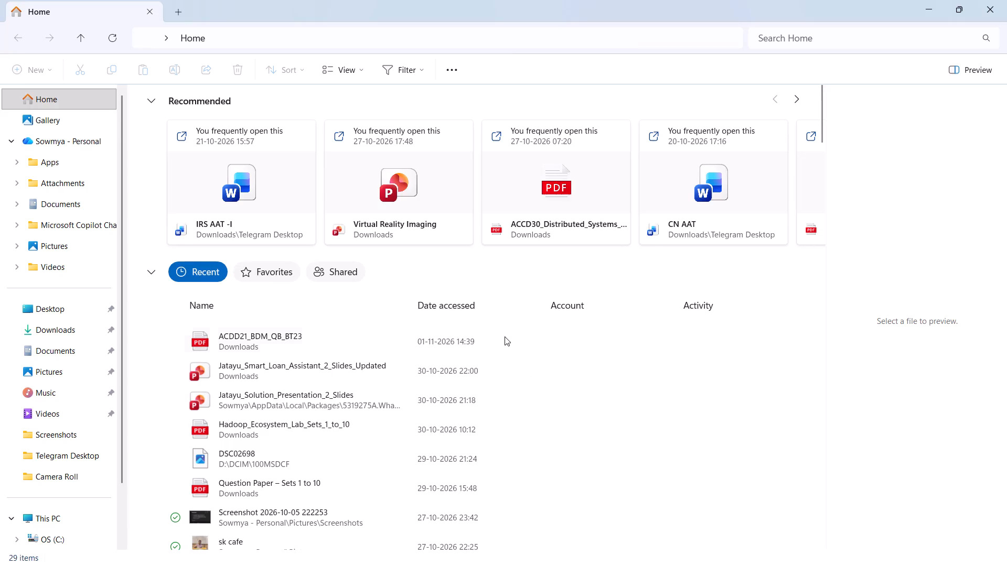
pyautogui.click(66, 324)
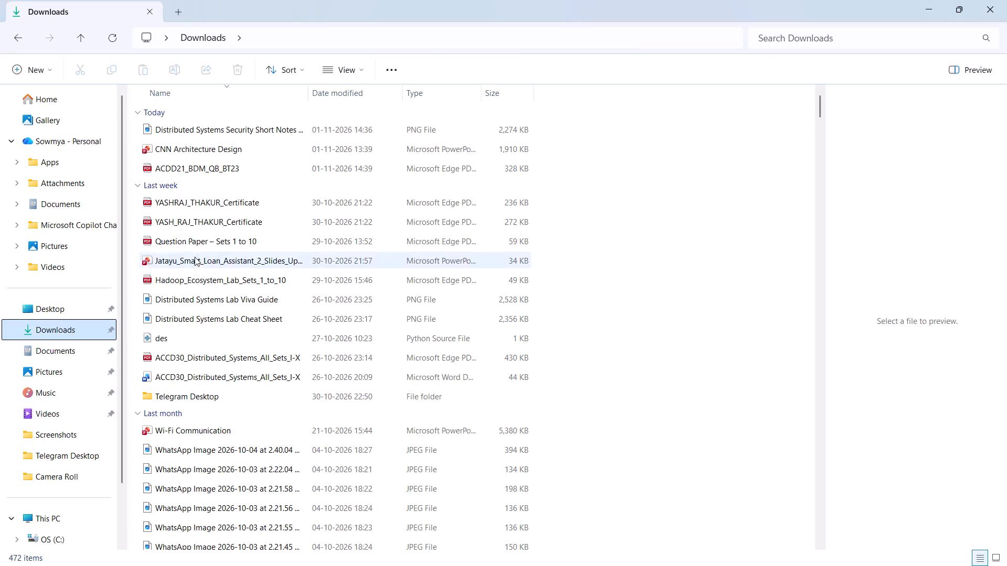
pyautogui.doubleClick(232, 150)
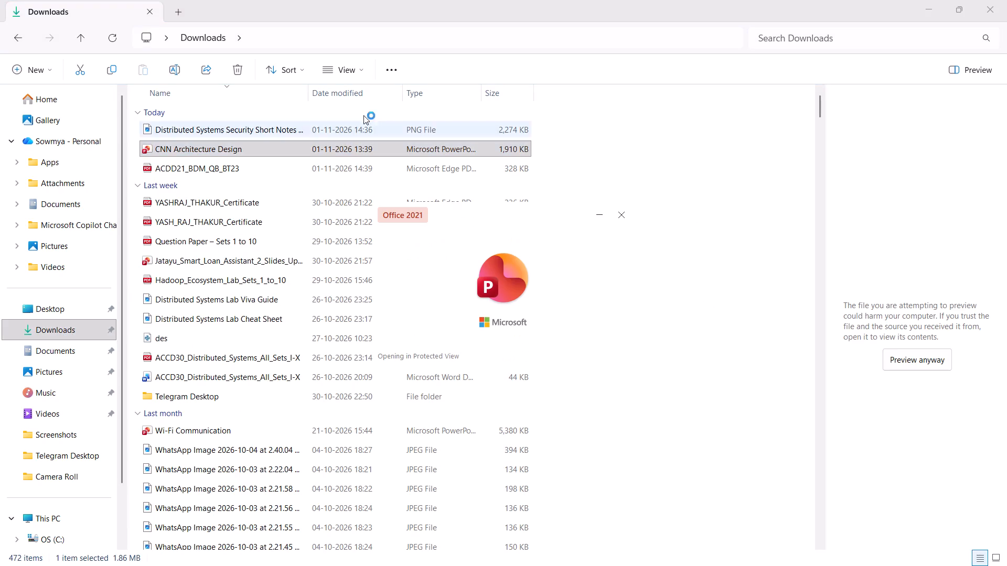
pyautogui.click(993, 13)
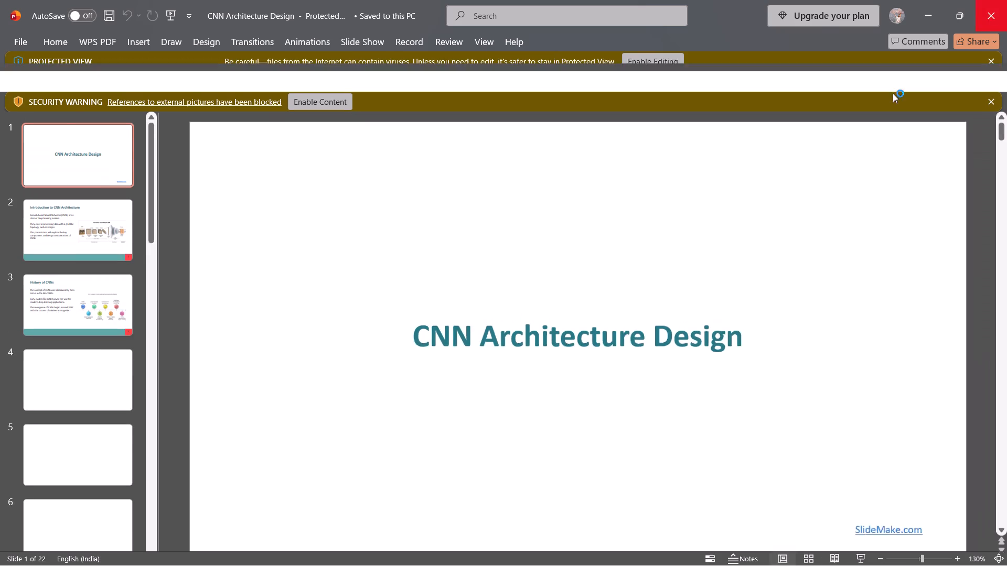
pyautogui.click(653, 58)
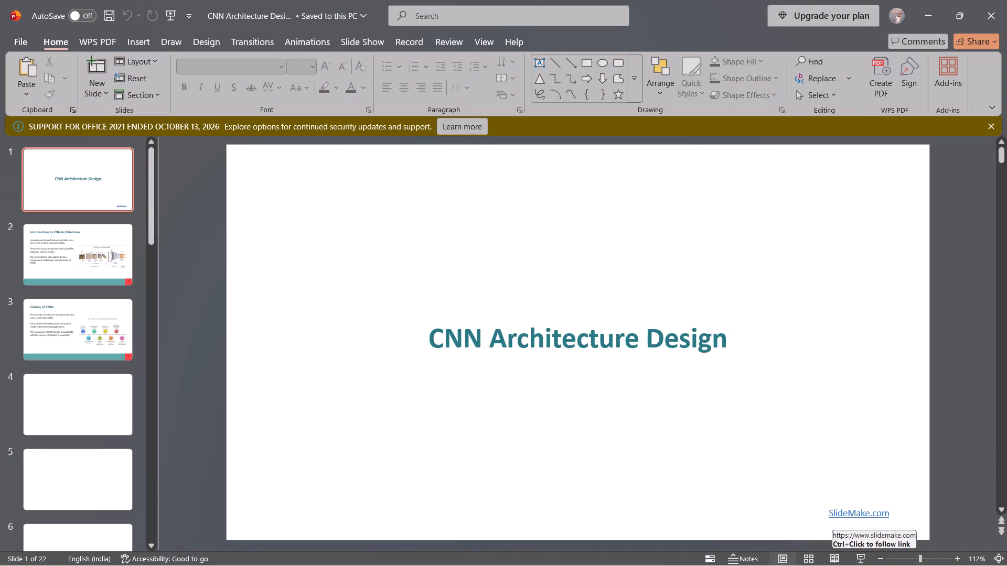
# Delete the SlideMake.com link from the CNN Architecture Design title slide.
pyautogui.click(810, 520)
pyautogui.press('Delete')
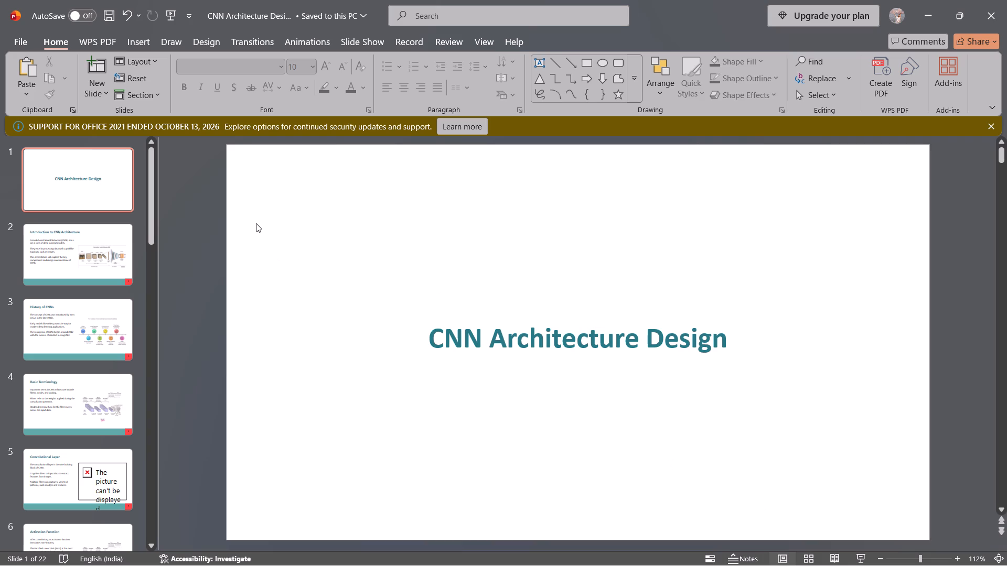
# Open the recent Virtual Reality Imaging presentation and copy its first slide, the institute cover page.
pyautogui.click(18, 48)
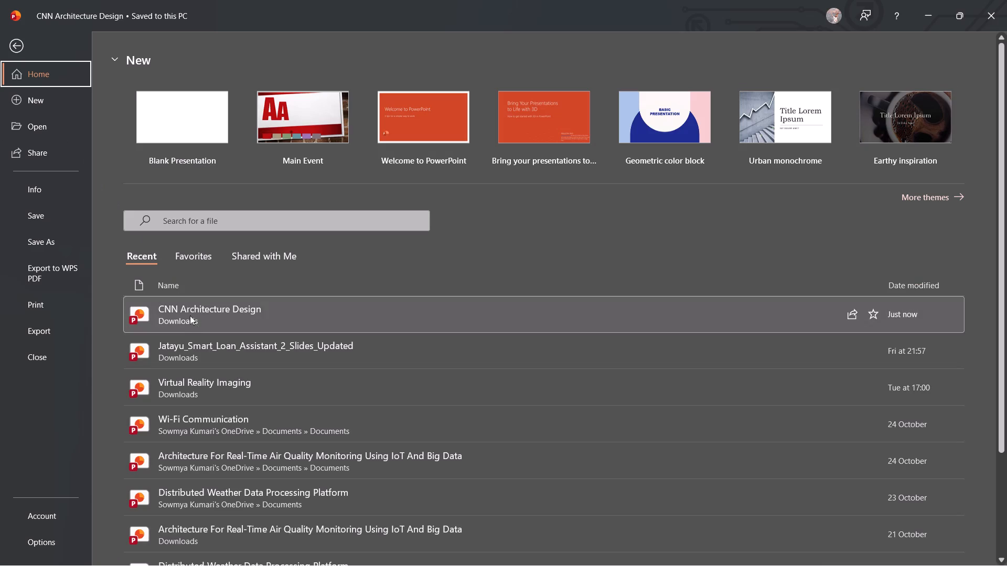
pyautogui.click(221, 389)
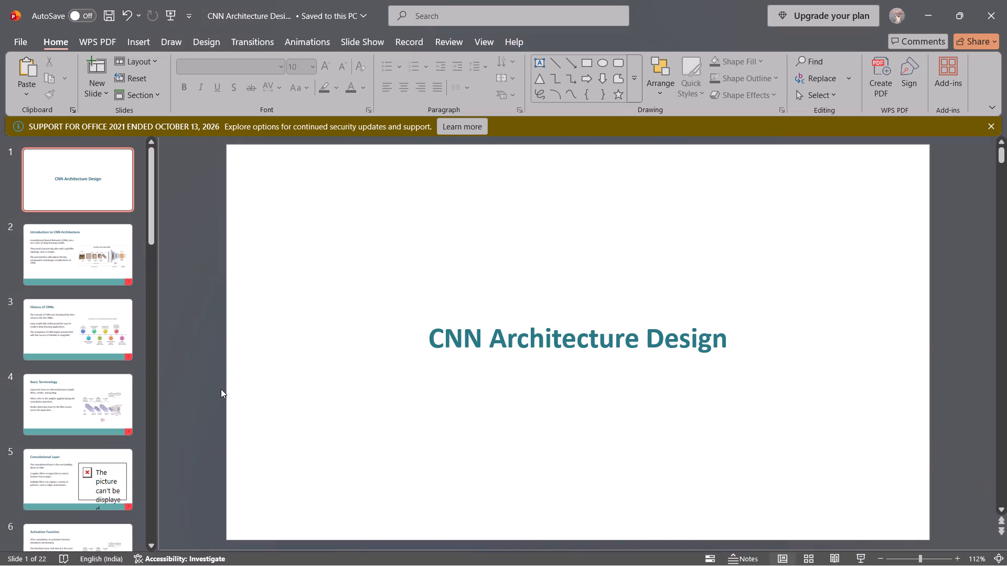
pyautogui.rightClick(348, 273)
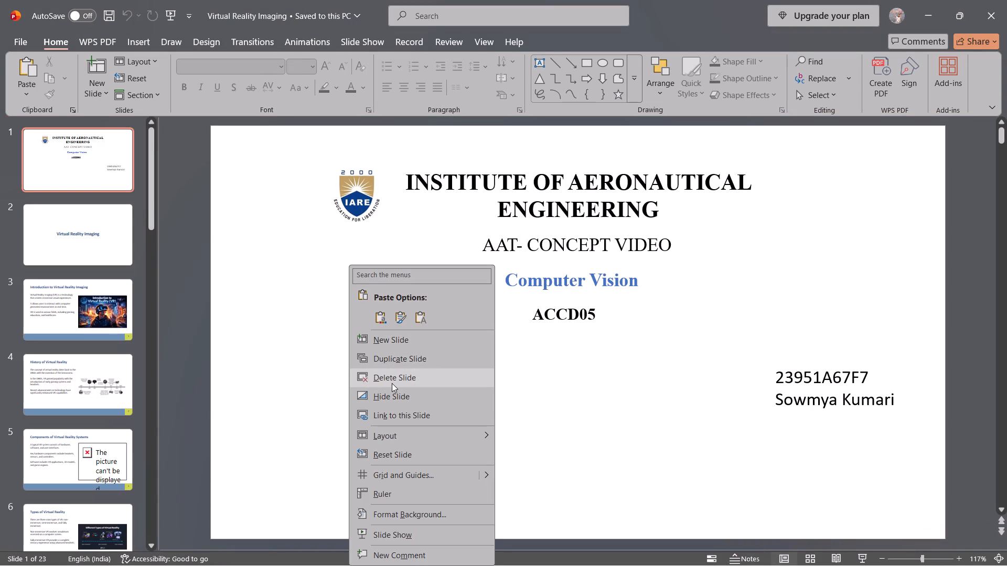
pyautogui.rightClick(131, 163)
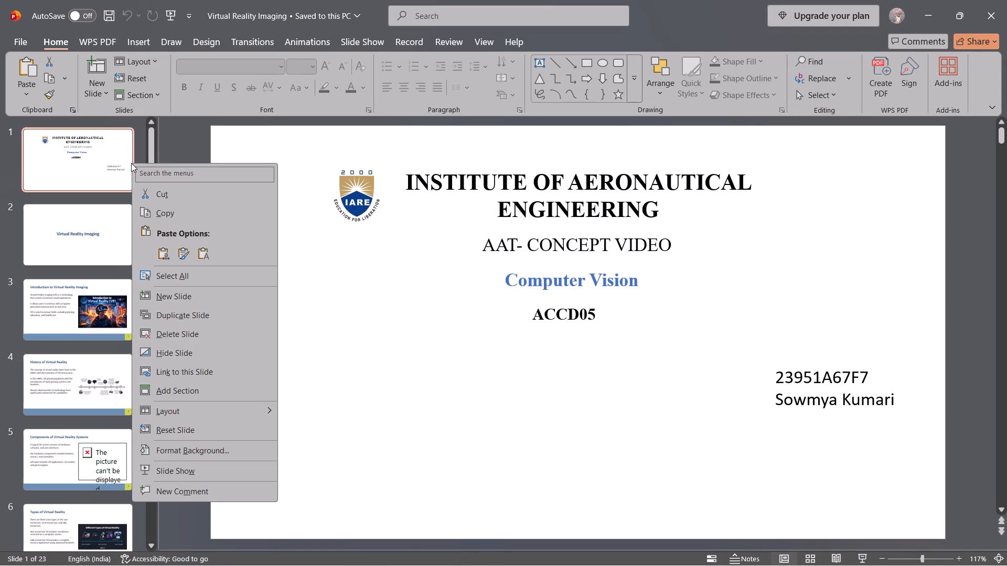
pyautogui.click(159, 215)
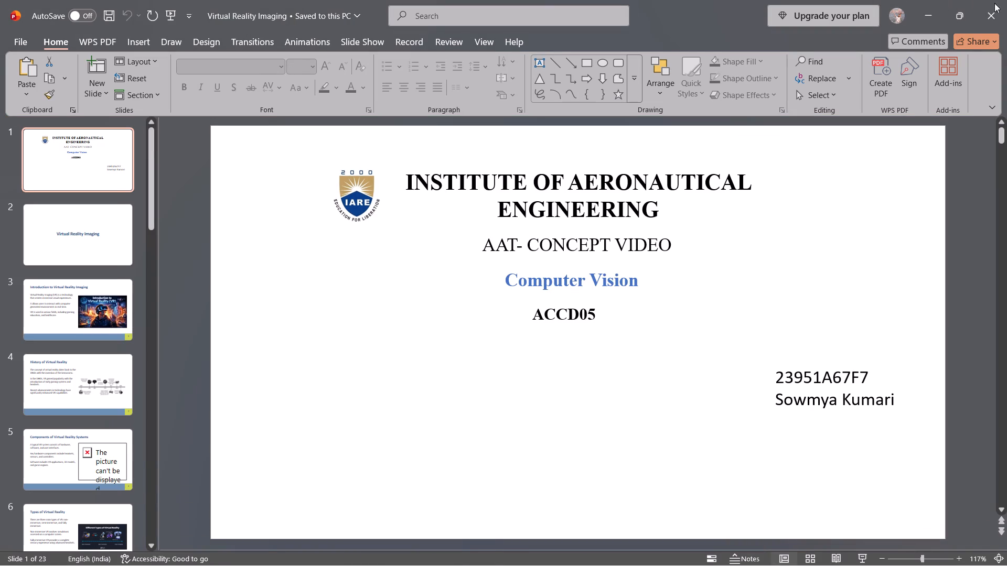
# Paste the copied cover slide into the CNN Architecture Design presentation and move it ahead of the title slide as slide 1.
pyautogui.click(929, 4)
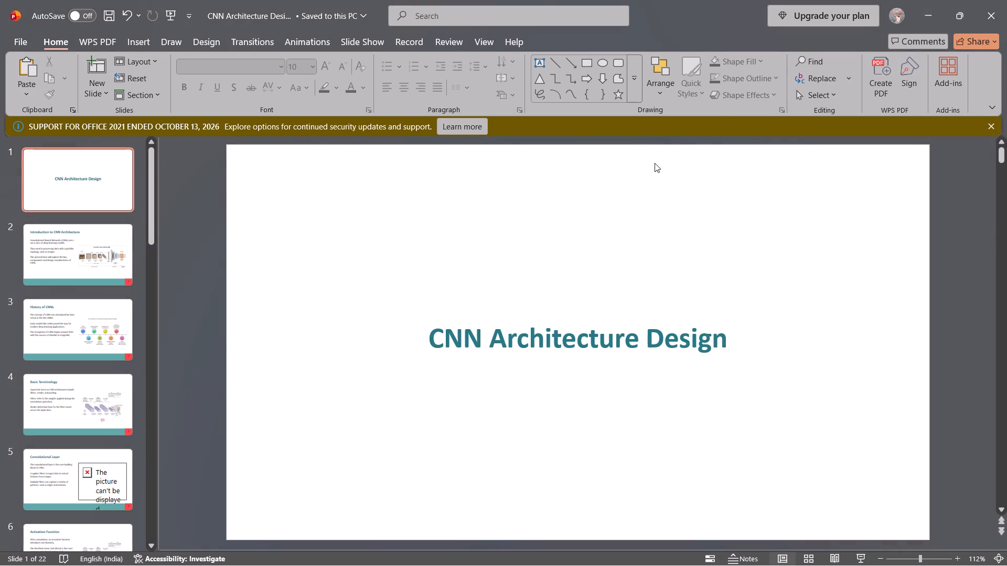
pyautogui.hotkey('ctrl', 'v')
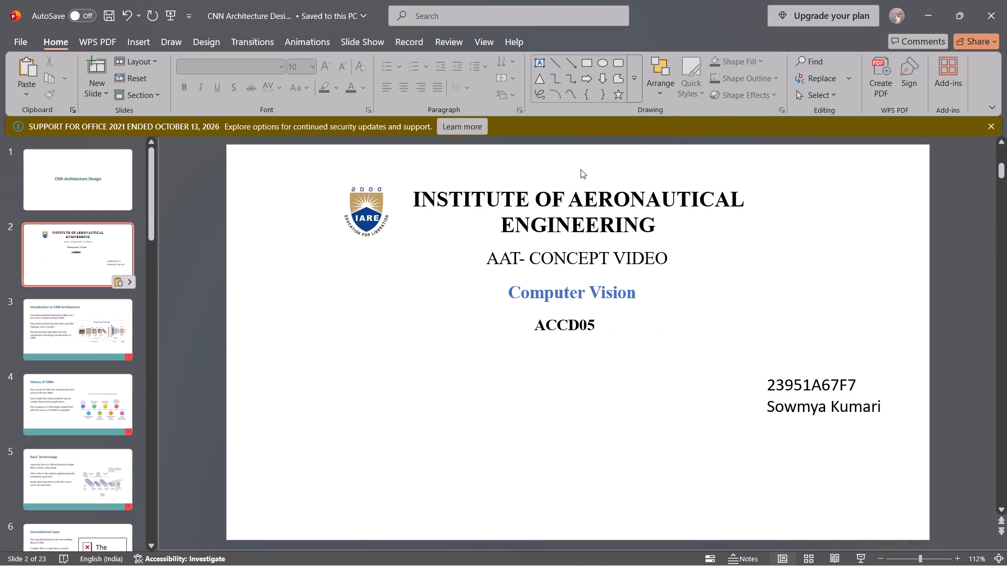
pyautogui.moveTo(95, 262); pyautogui.dragTo(106, 182)
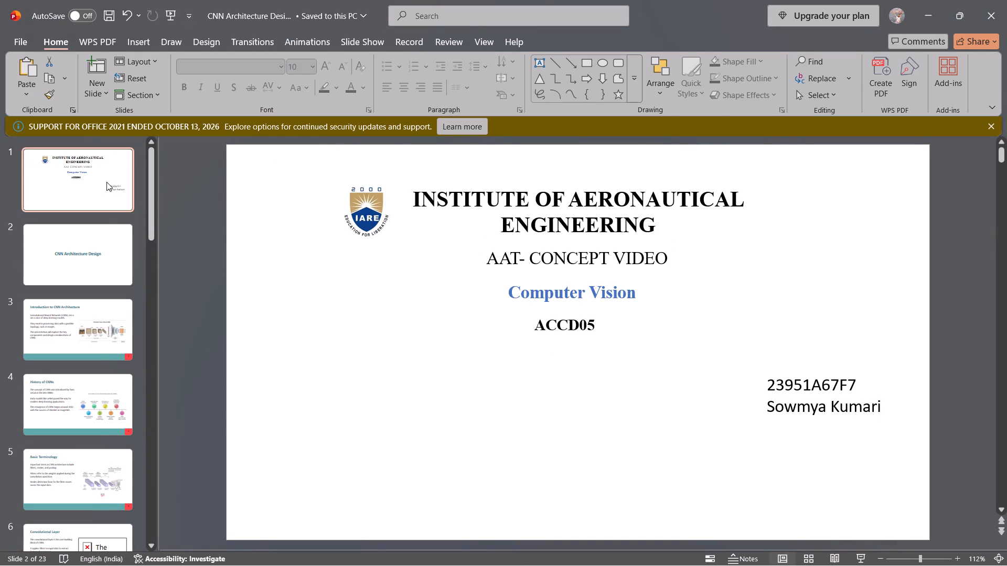
pyautogui.click(105, 210)
# Turn on AutoSave for the presentation by uploading it to OneDrive - Personal.
pyautogui.click(76, 14)
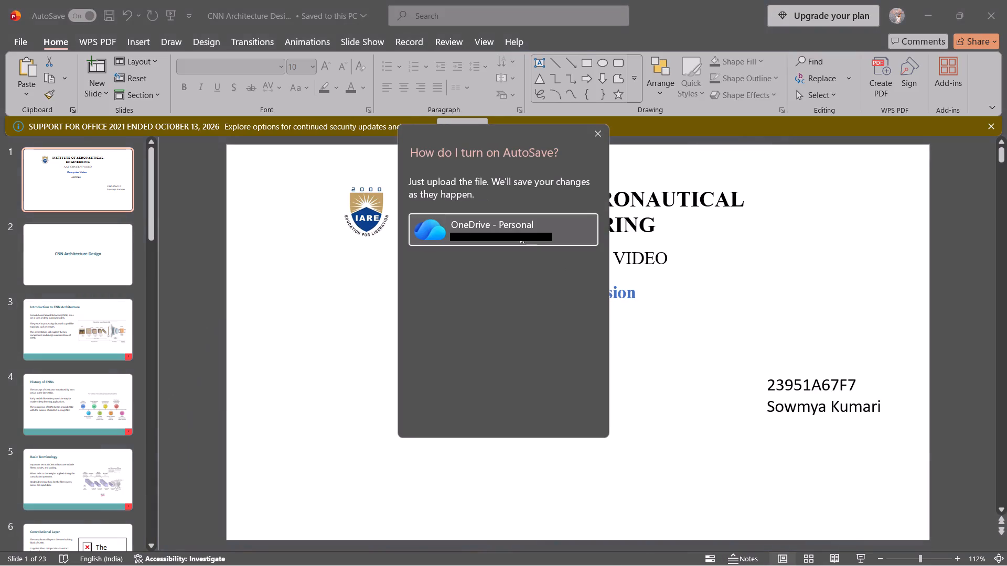
pyautogui.click(509, 226)
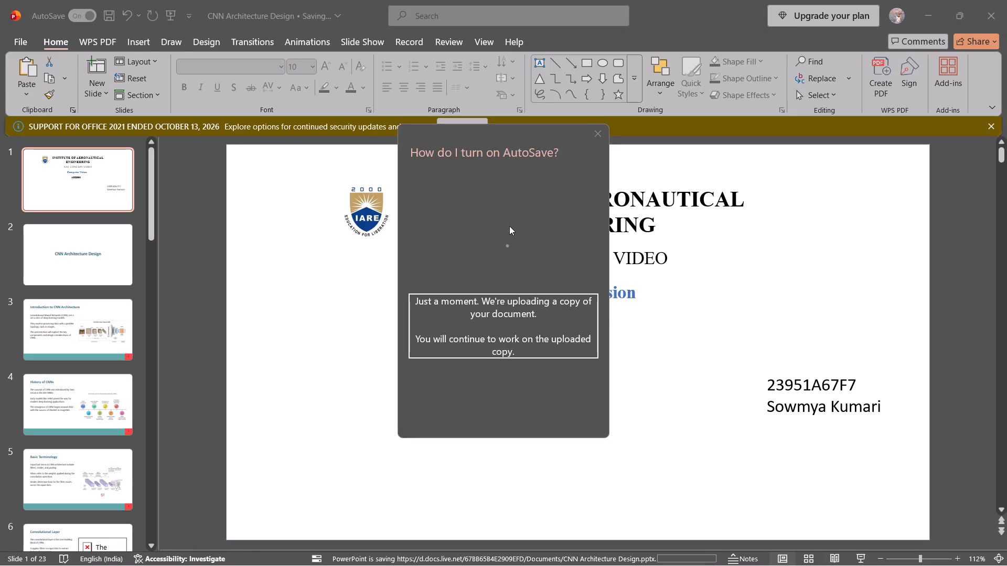
pyautogui.click(579, 332)
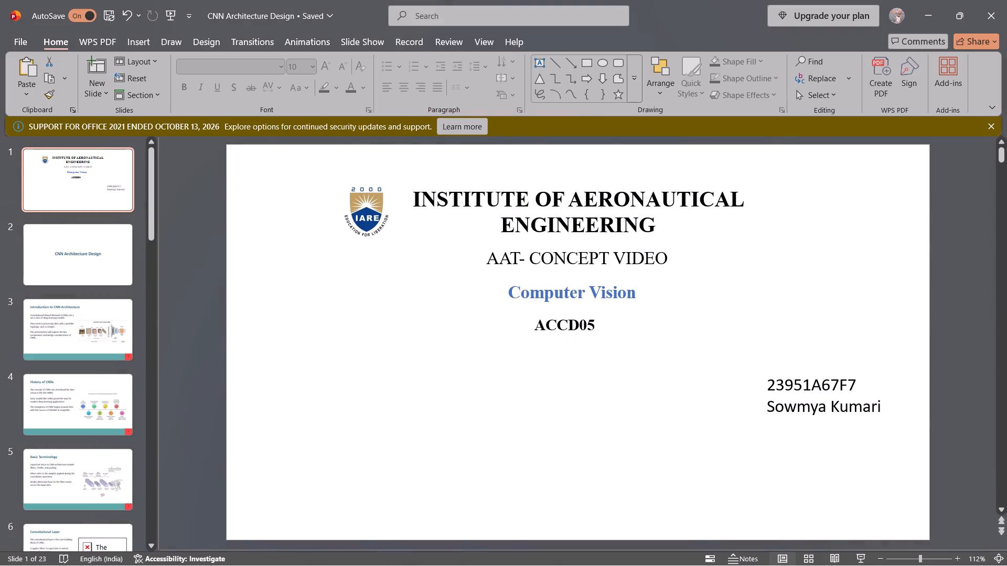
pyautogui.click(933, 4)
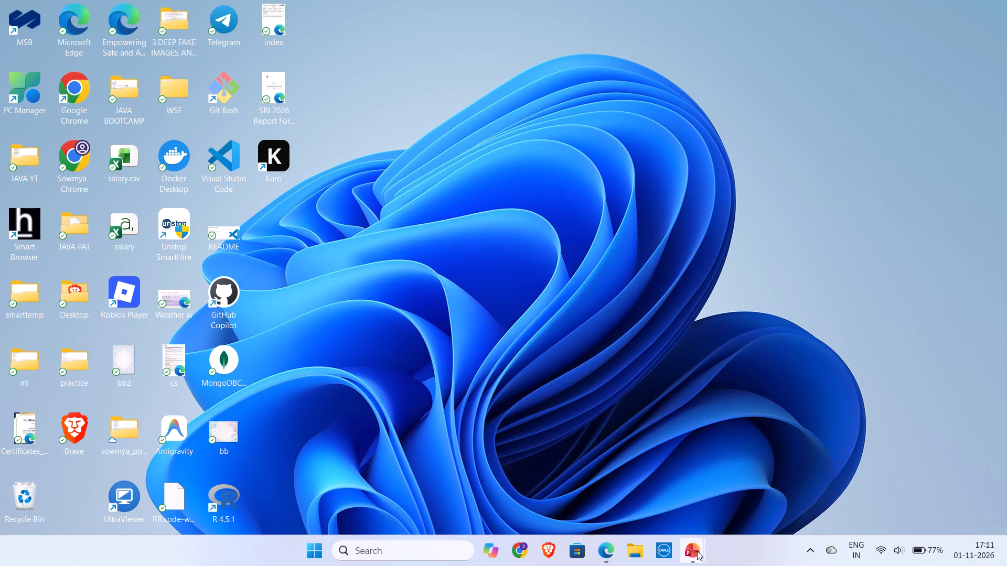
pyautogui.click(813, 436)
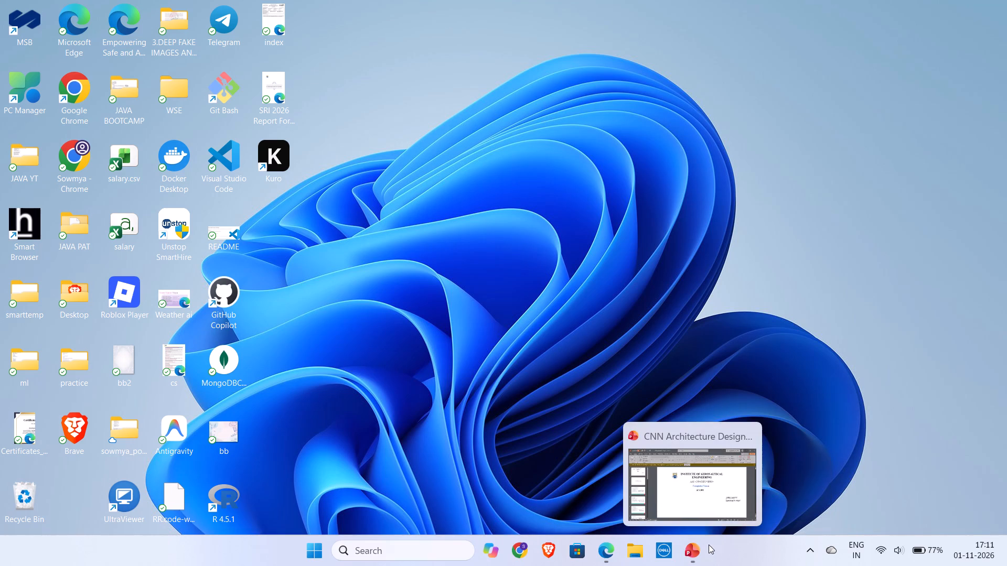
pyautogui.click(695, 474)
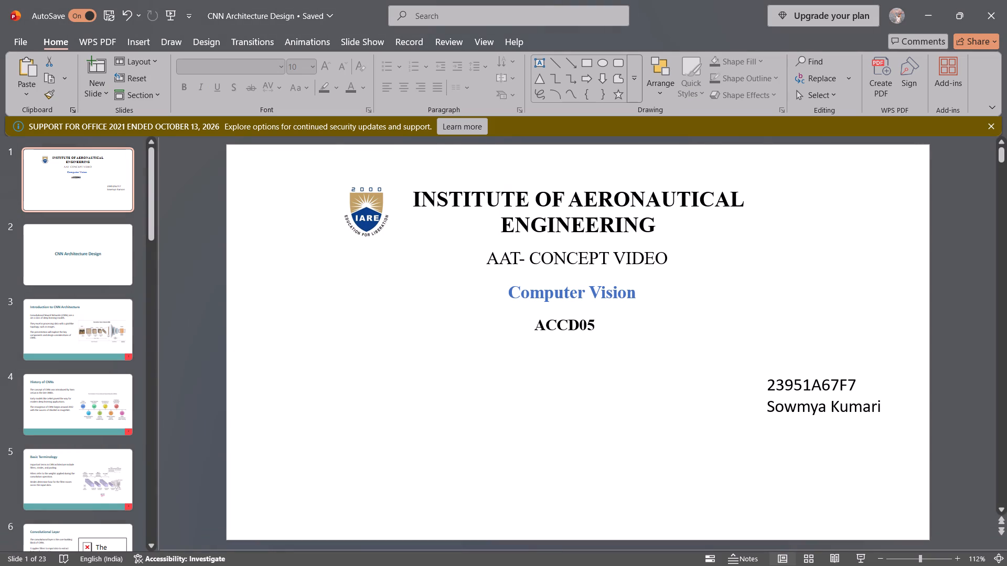
# Select the "Computer Vision" subject text on the cover slide for editing.
pyautogui.click(591, 324)
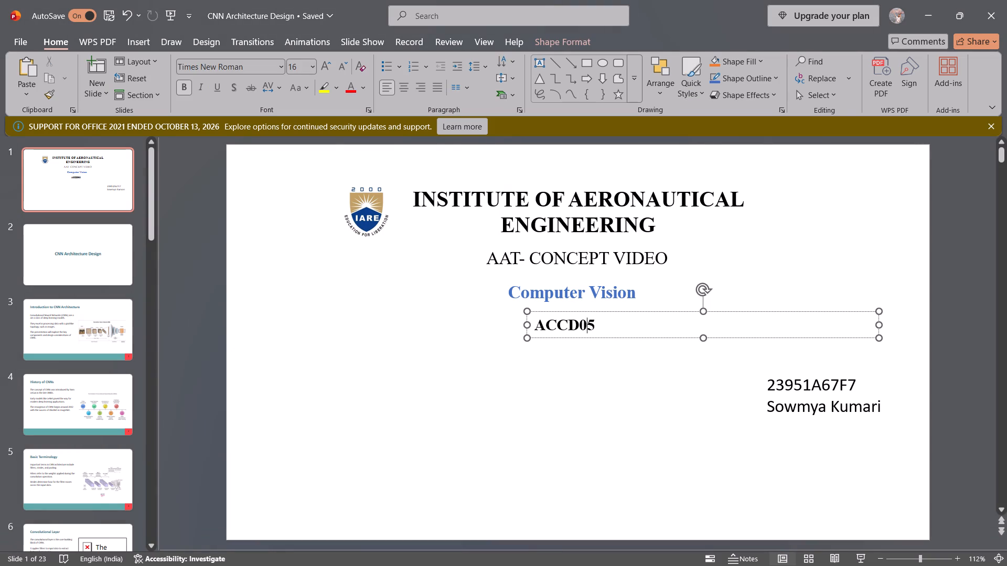
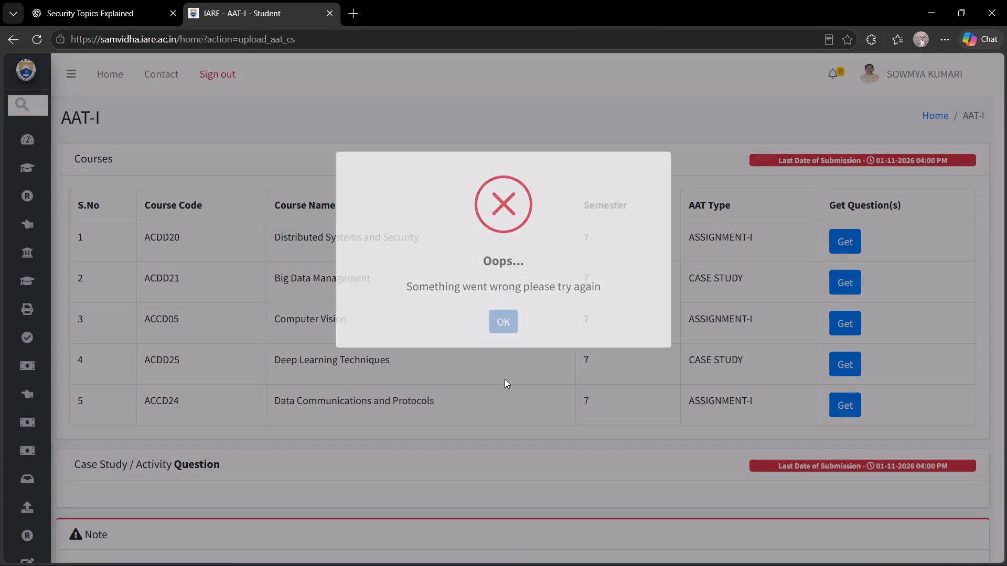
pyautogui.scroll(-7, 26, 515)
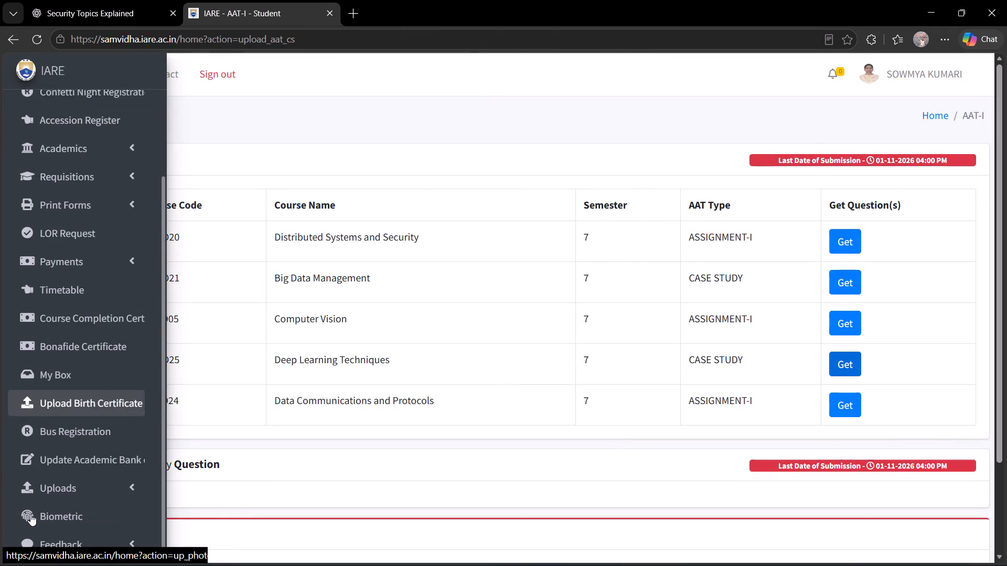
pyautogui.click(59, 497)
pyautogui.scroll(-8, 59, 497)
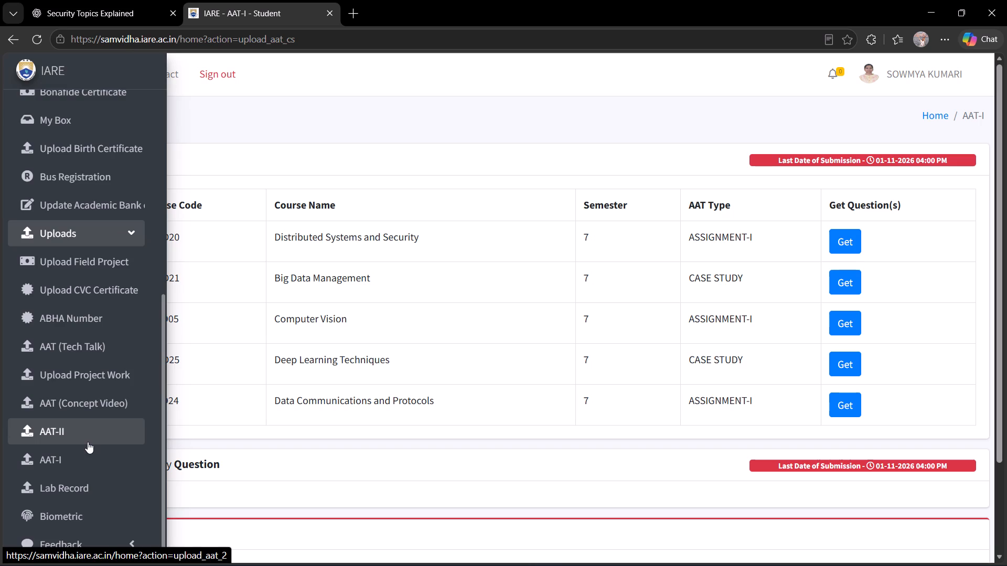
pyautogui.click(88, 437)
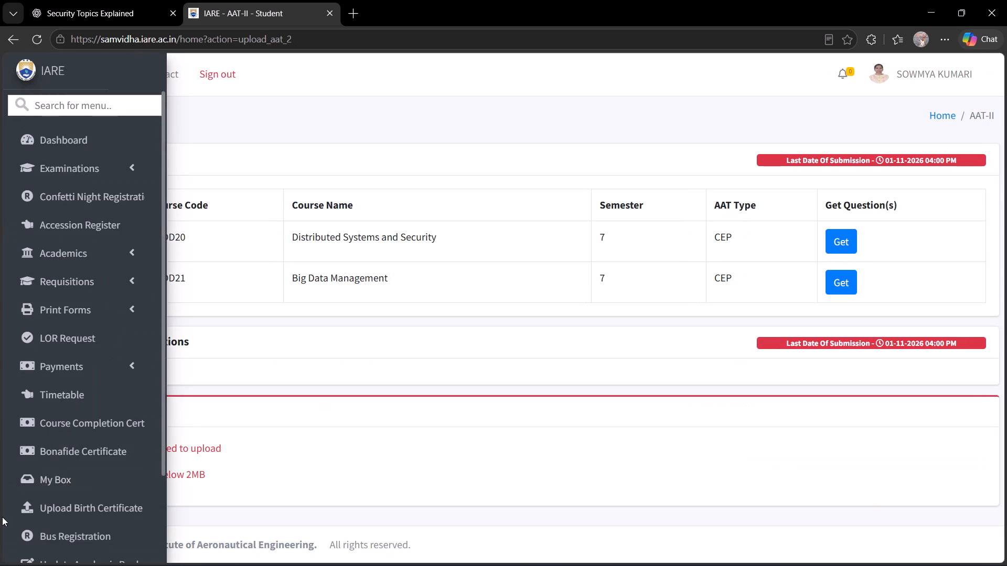
# Open the AAT (Concept Video) uploads page in the student portal to check the Deep Learning Techniques course code.
pyautogui.scroll(-7, 60, 518)
pyautogui.click(72, 499)
pyautogui.scroll(-6, 72, 499)
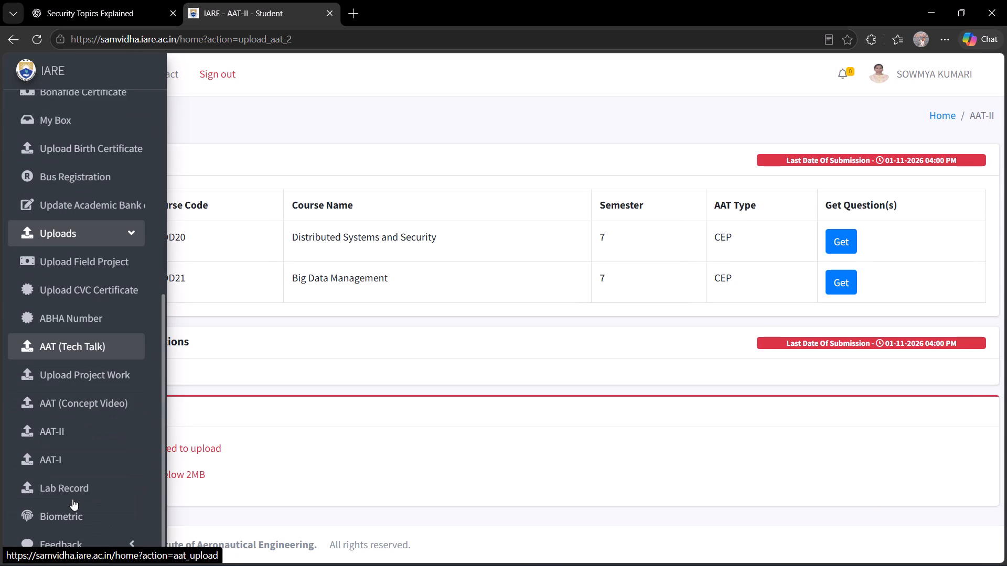
pyautogui.scroll(-1, 72, 499)
pyautogui.click(91, 413)
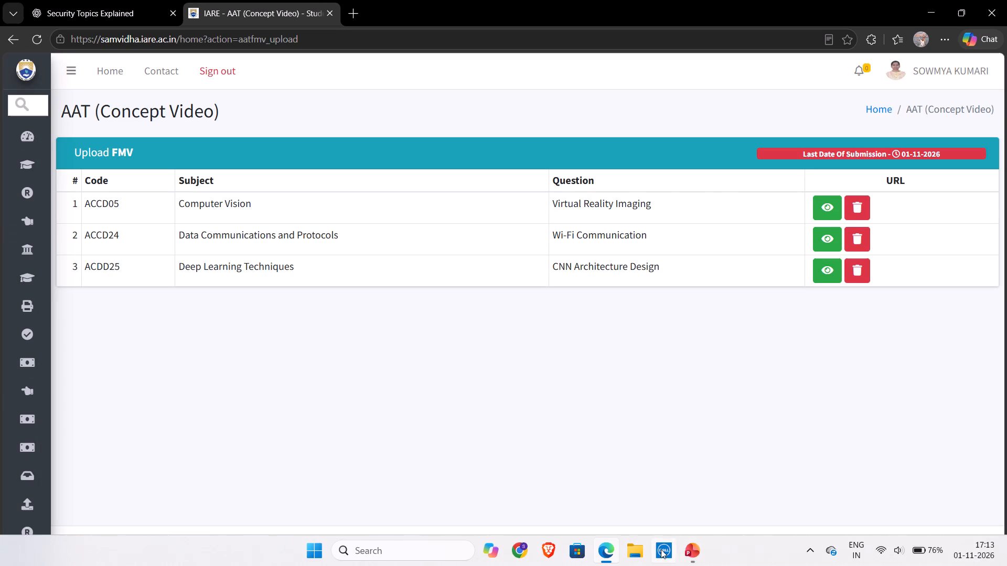
# Switch to PowerPoint and change the course code below Deep Learning Techniques on the cover slide to ACDD25.
pyautogui.click(694, 553)
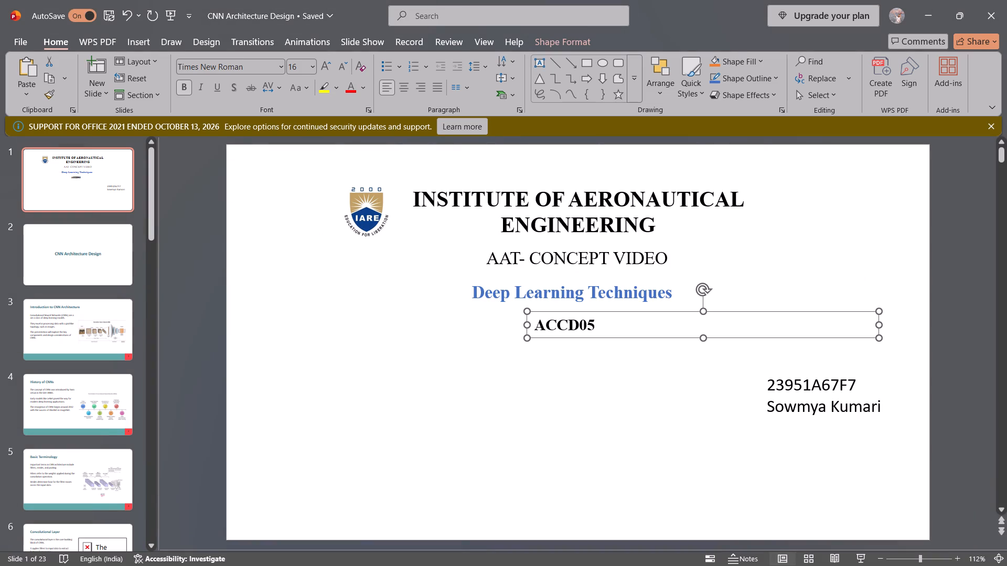
pyautogui.click(595, 325)
pyautogui.click(565, 329)
pyautogui.press('BackSpace')
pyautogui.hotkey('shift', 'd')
pyautogui.press('Insert')
pyautogui.press('Right')
pyautogui.press('Right')
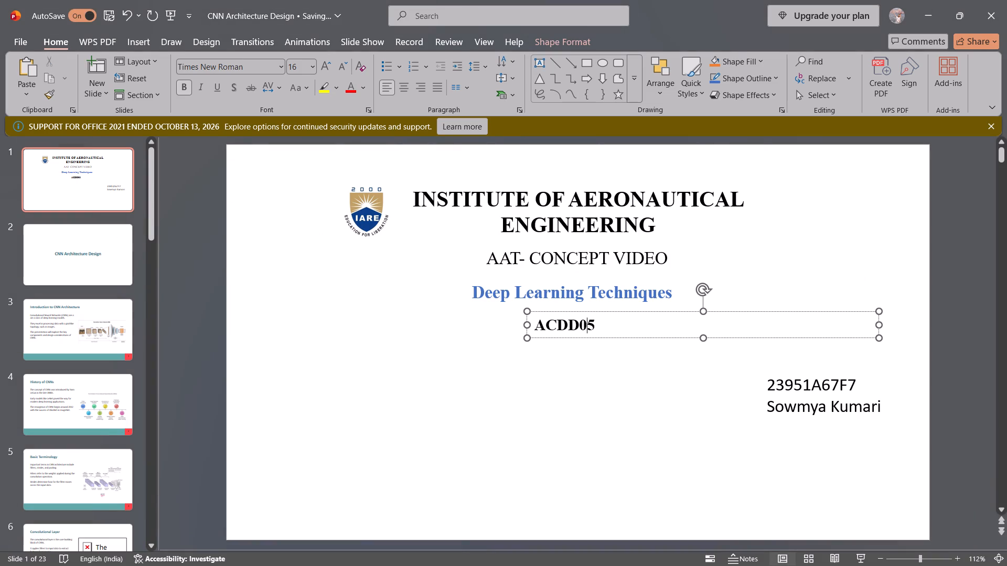
pyautogui.press('BackSpace')
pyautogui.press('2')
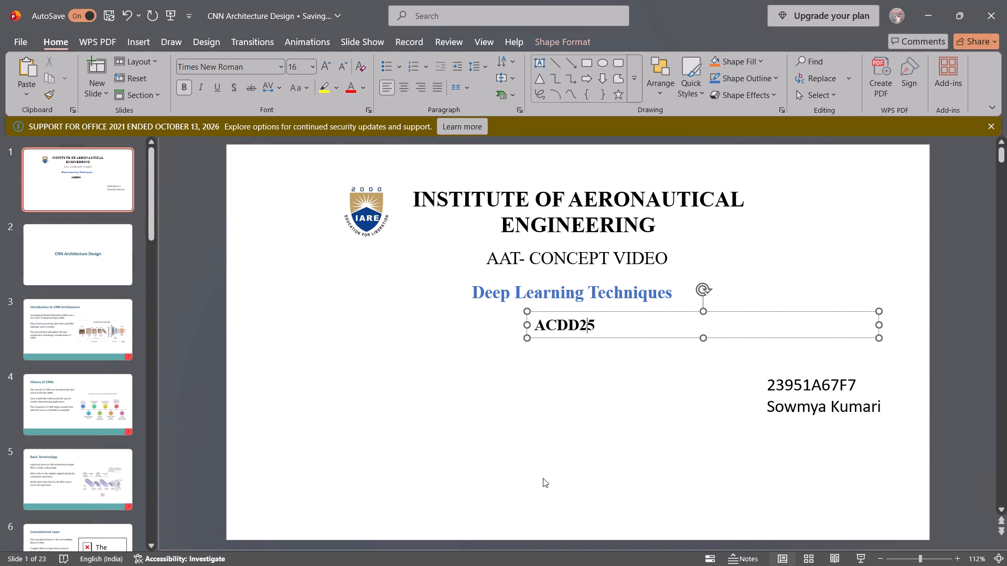
pyautogui.click(543, 478)
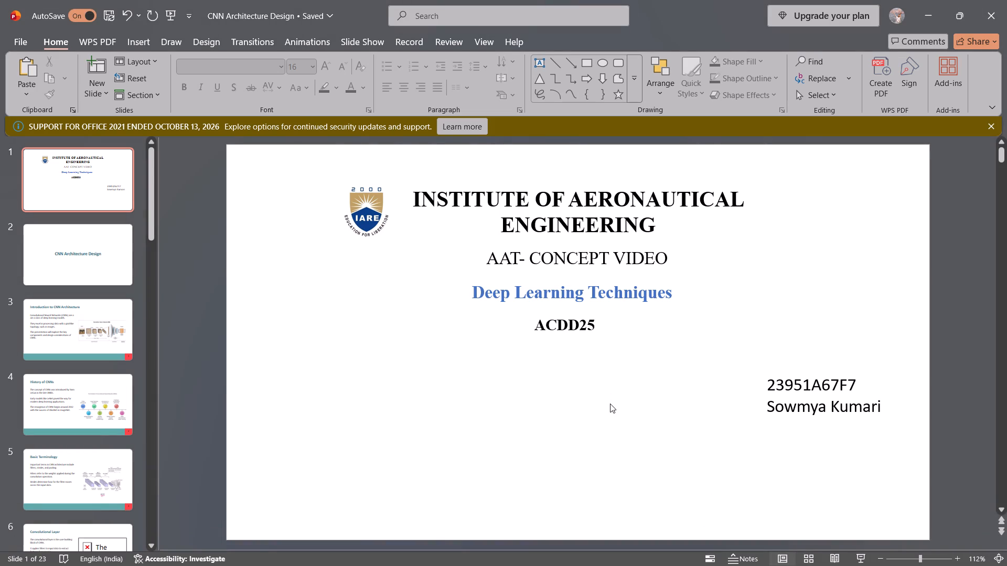
# Go through the slides and delete the broken or placeholder pictures from the Convolutional Layer and Pooling Layer slides.
pyautogui.press('Right')
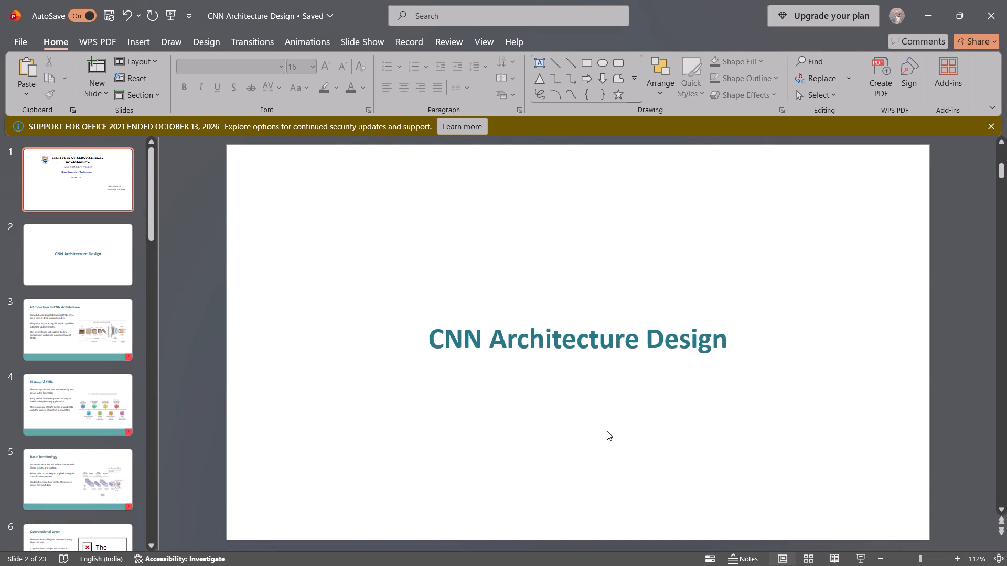
pyautogui.press('Right')
pyautogui.press('Right')
pyautogui.press('Right')
pyautogui.press('Right')
pyautogui.press('Right')
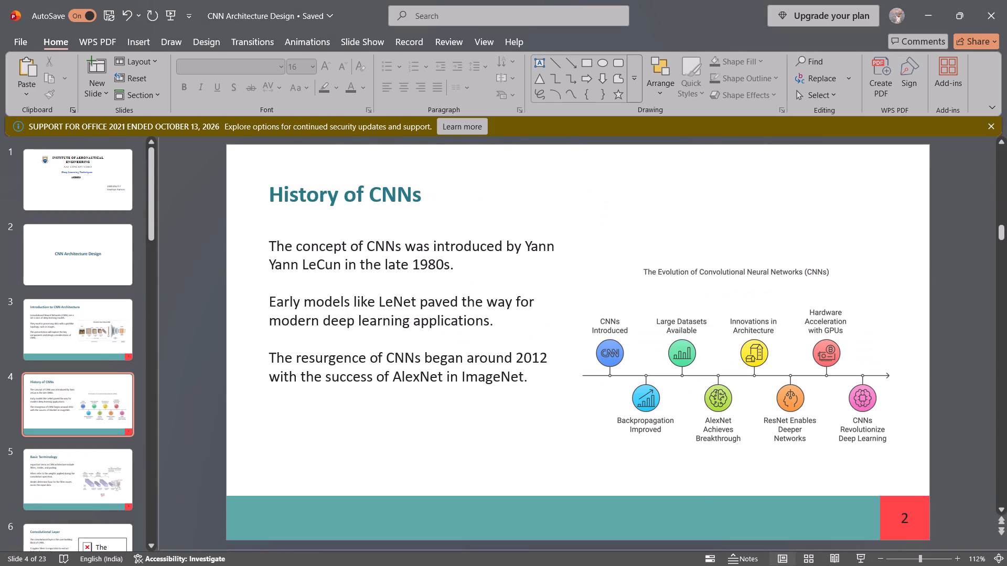
pyautogui.click(101, 346)
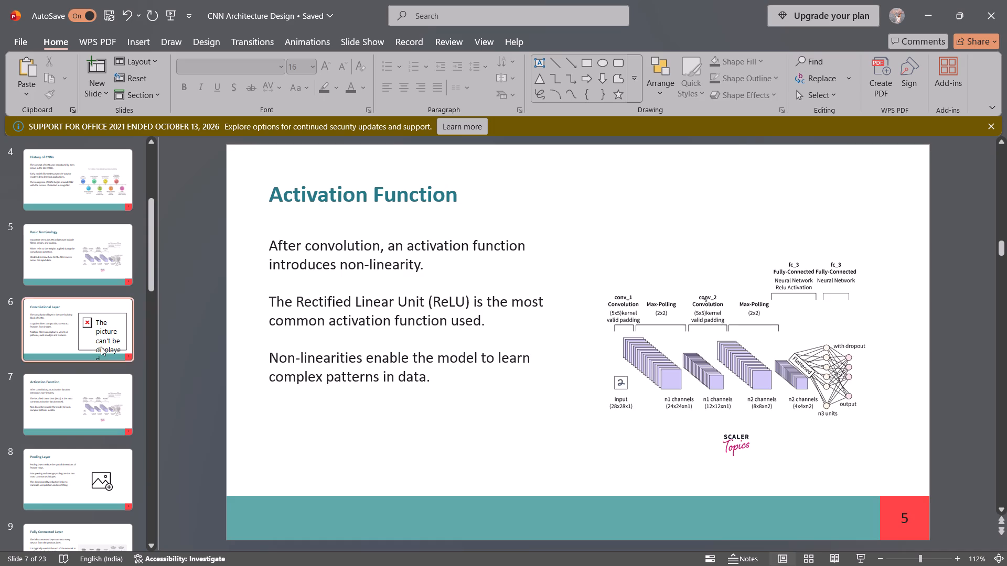
pyautogui.click(669, 360)
pyautogui.press('Delete')
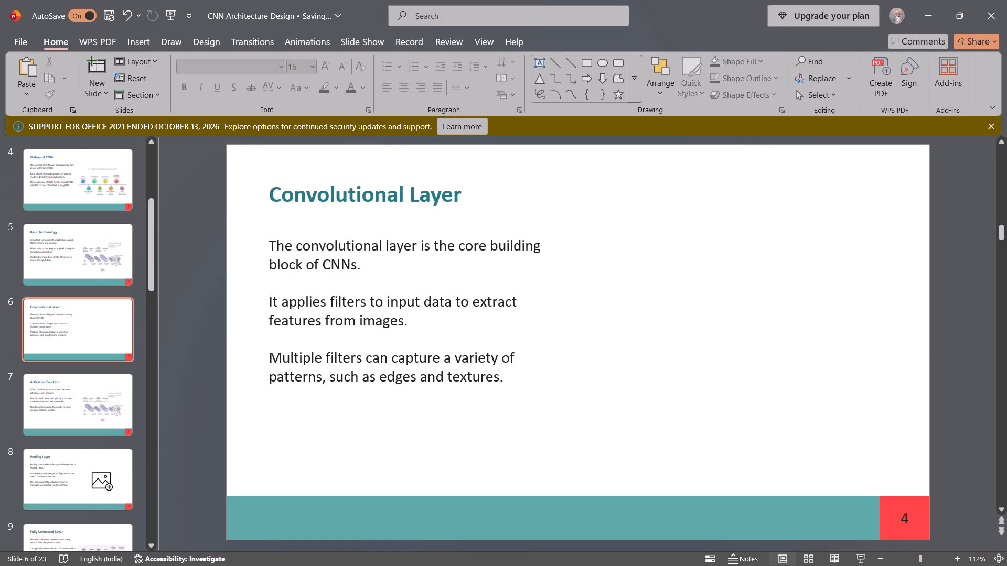
pyautogui.click(101, 485)
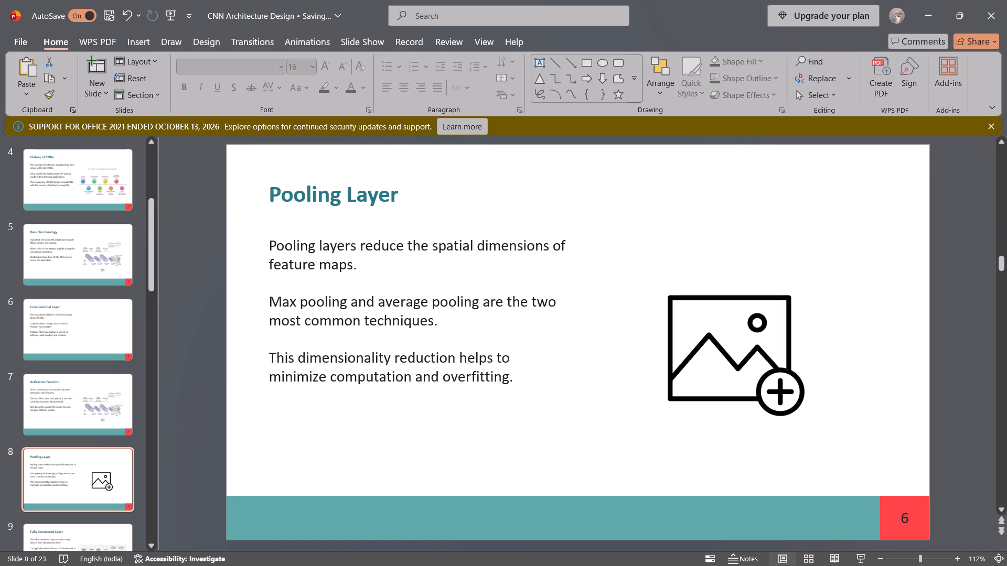
pyautogui.click(767, 388)
pyautogui.press('Delete')
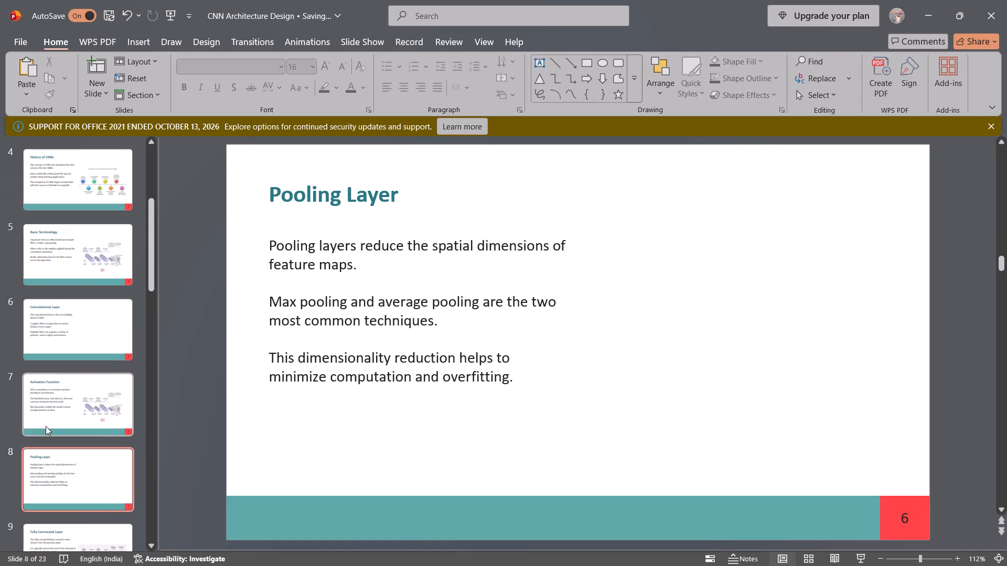
# Delete the broken or placeholder pictures from the AlexNet, GoogLeNet (Inception), ResNet and Transfer Learning slides.
pyautogui.scroll(-4, 46, 426)
pyautogui.click(123, 213)
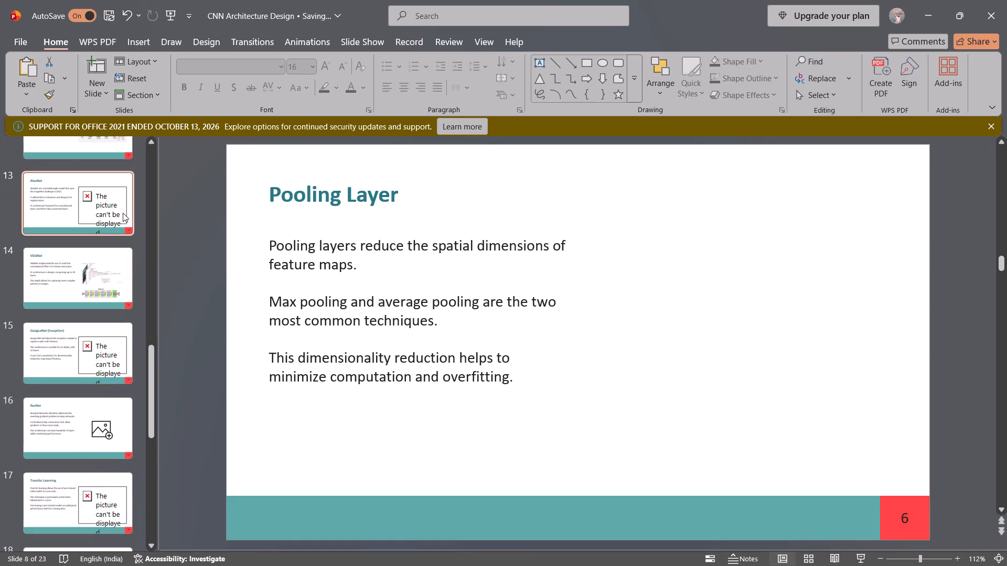
pyautogui.click(720, 335)
pyautogui.press('Delete')
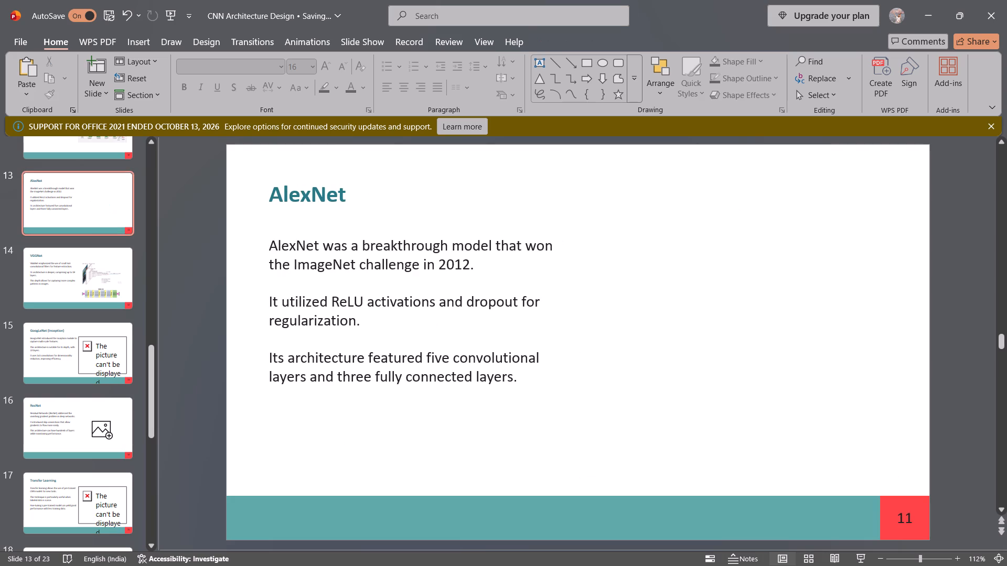
pyautogui.click(100, 373)
pyautogui.click(663, 401)
pyautogui.press('Delete')
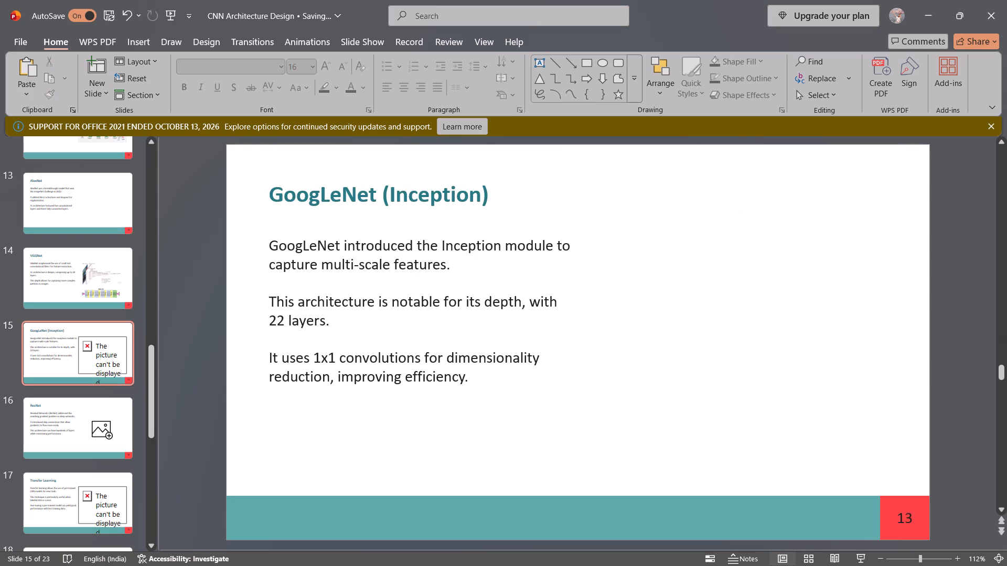
pyautogui.click(111, 433)
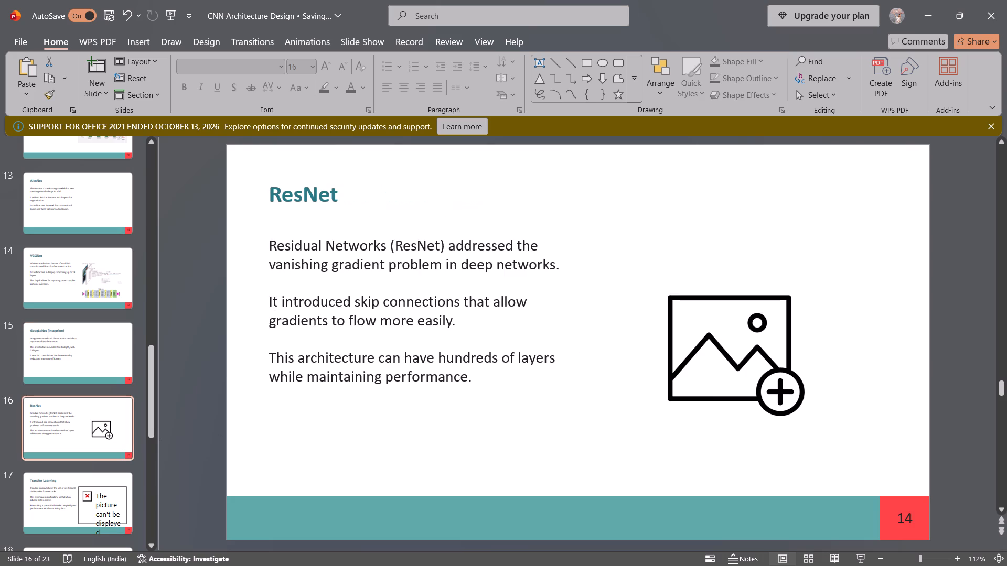
pyautogui.click(811, 406)
pyautogui.press('Delete')
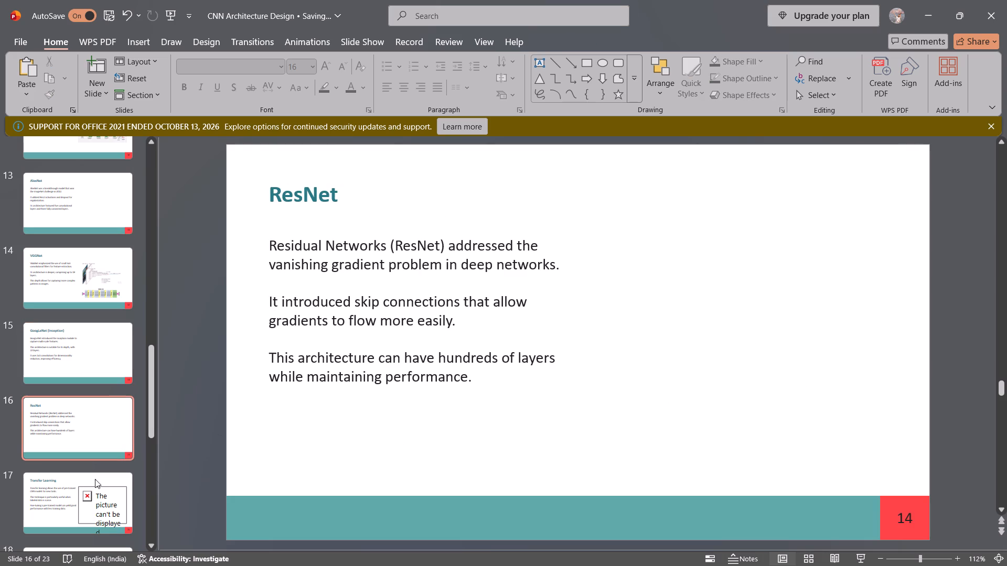
pyautogui.click(86, 481)
pyautogui.click(630, 400)
pyautogui.press('Delete')
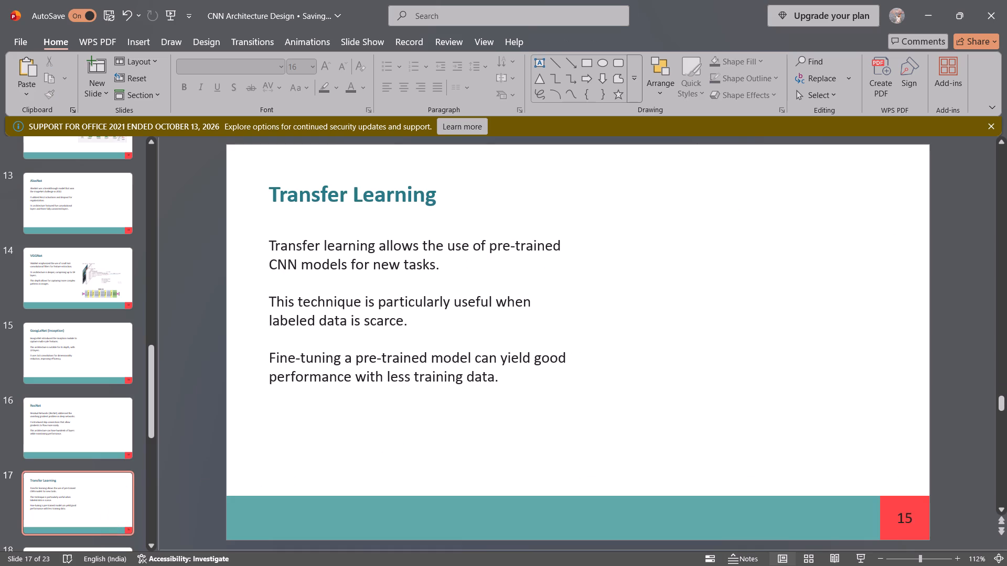
# Delete the broken or placeholder pictures from the Future Directions, Conclusion, Performance Metrics and Data Augmentation slides.
pyautogui.scroll(-3, 79, 380)
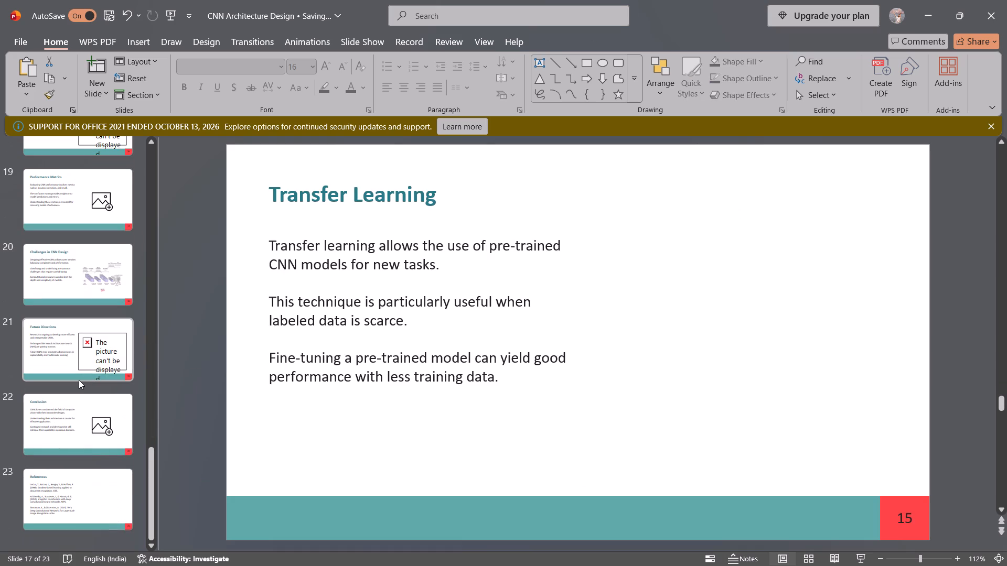
pyautogui.click(117, 353)
pyautogui.click(633, 368)
pyautogui.press('Delete')
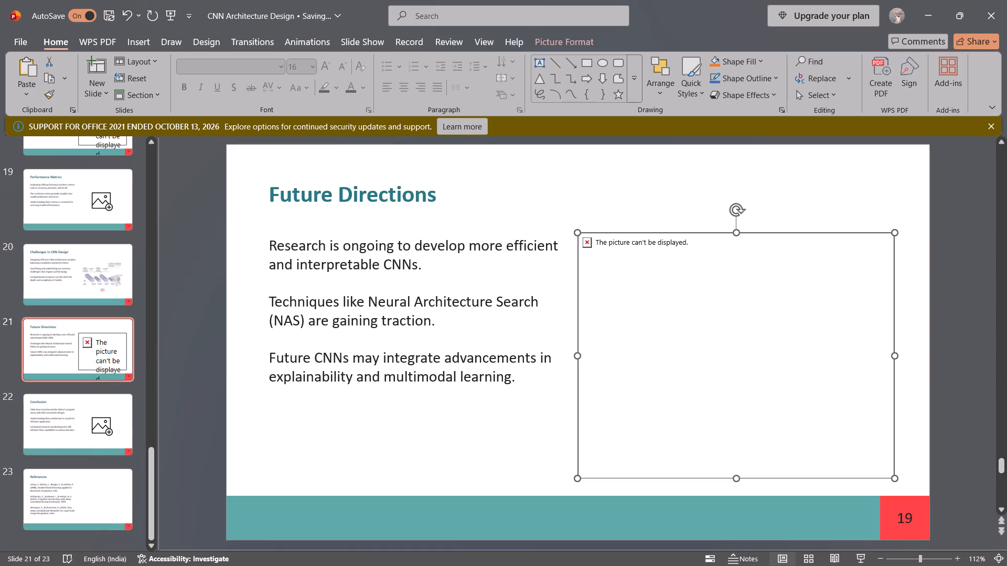
pyautogui.click(107, 437)
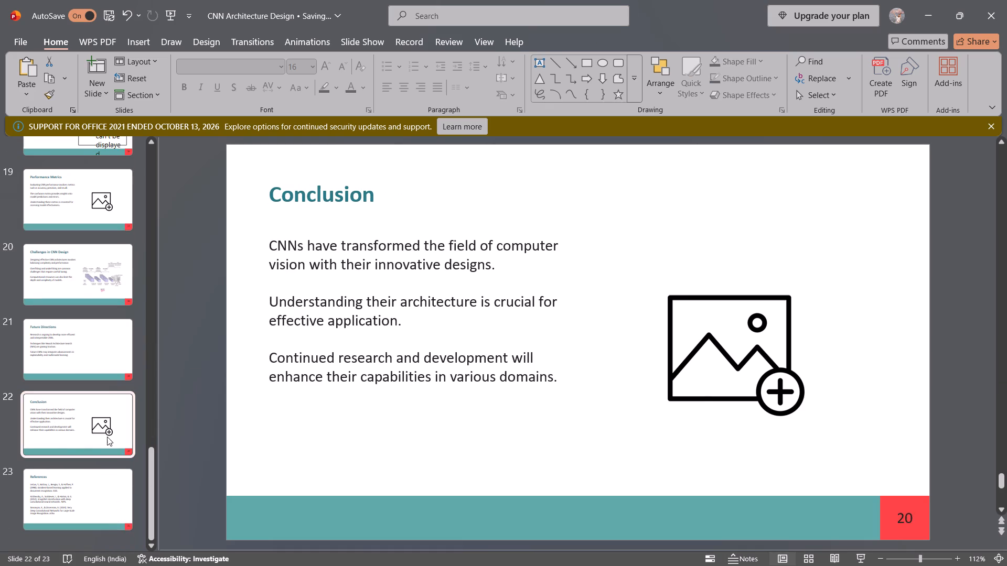
pyautogui.click(700, 359)
pyautogui.press('Delete')
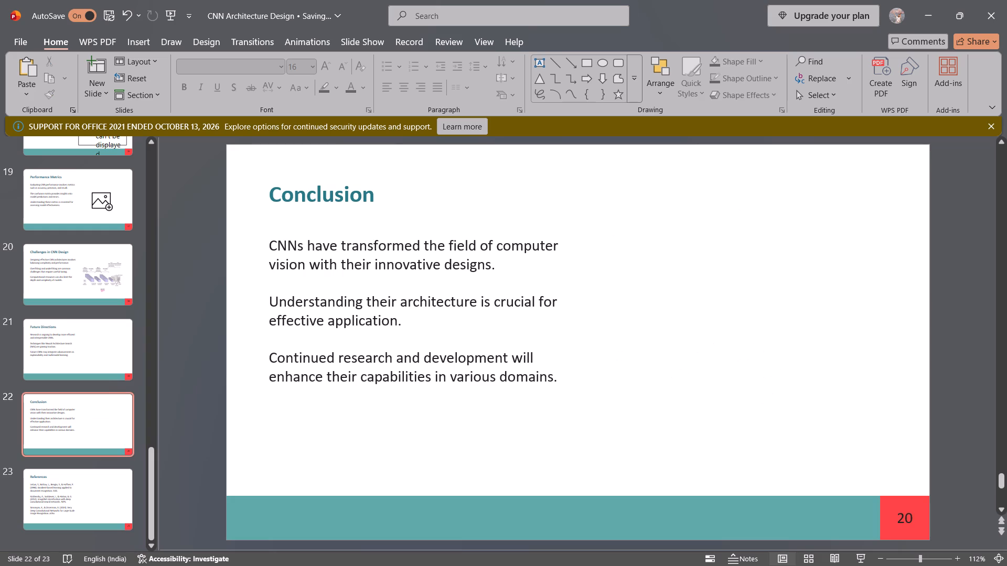
pyautogui.click(89, 210)
pyautogui.scroll(1, 89, 210)
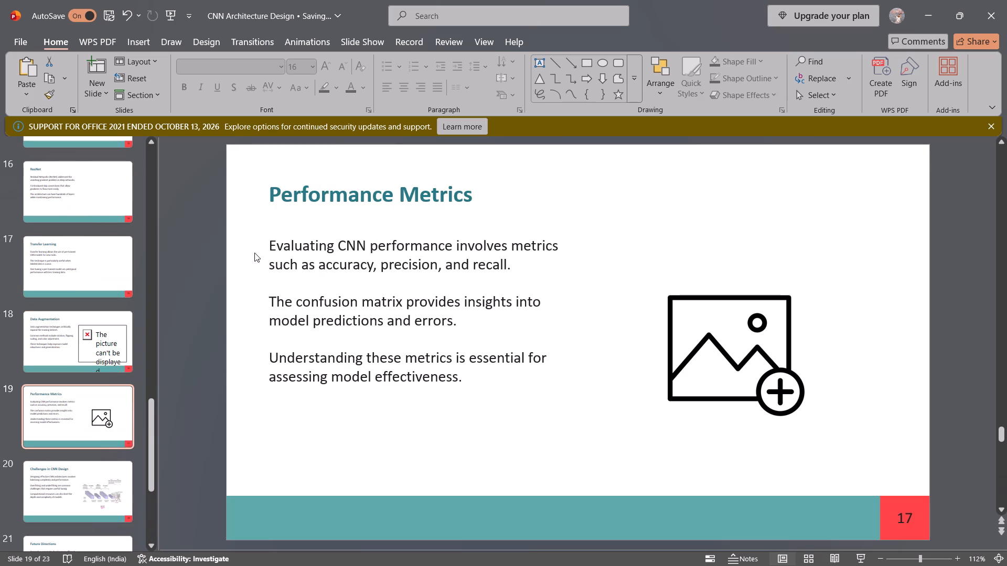
pyautogui.click(762, 400)
pyautogui.press('Delete')
pyautogui.press('Left')
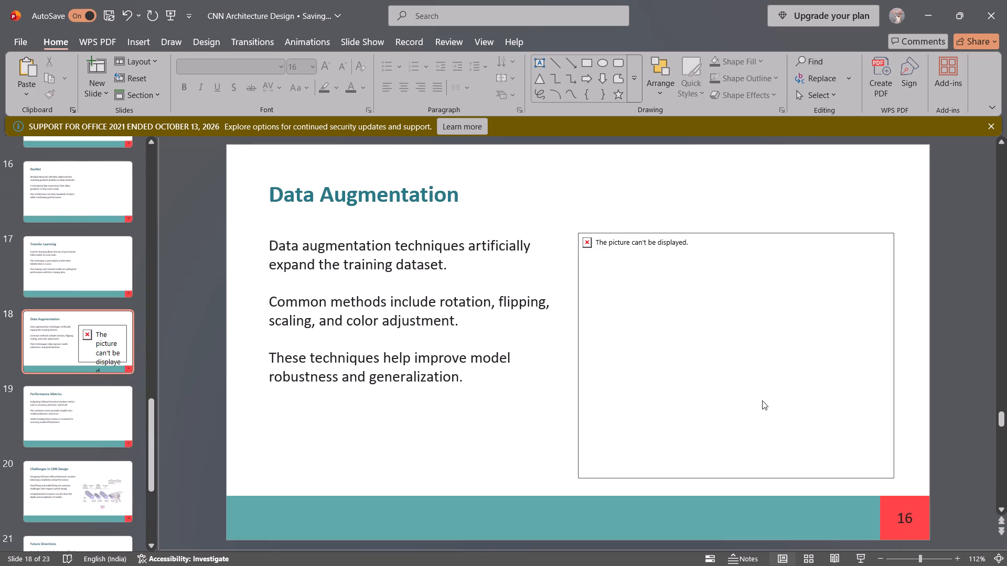
pyautogui.click(762, 400)
pyautogui.press('Delete')
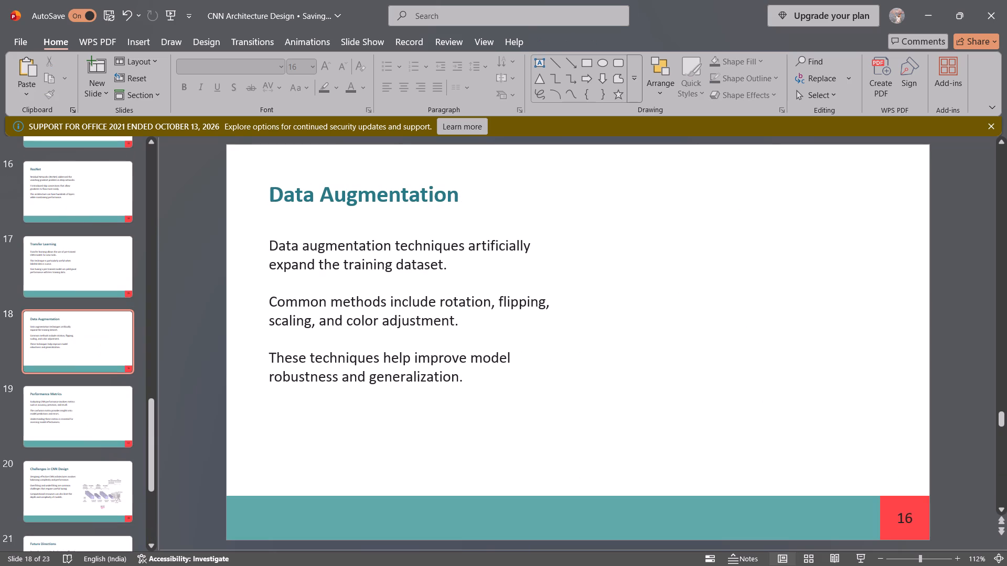
# Copy the CNN evolution timeline picture from the History of CNNs slide onto the AlexNet and GoogLeNet (Inception) slides.
pyautogui.scroll(5, 86, 340)
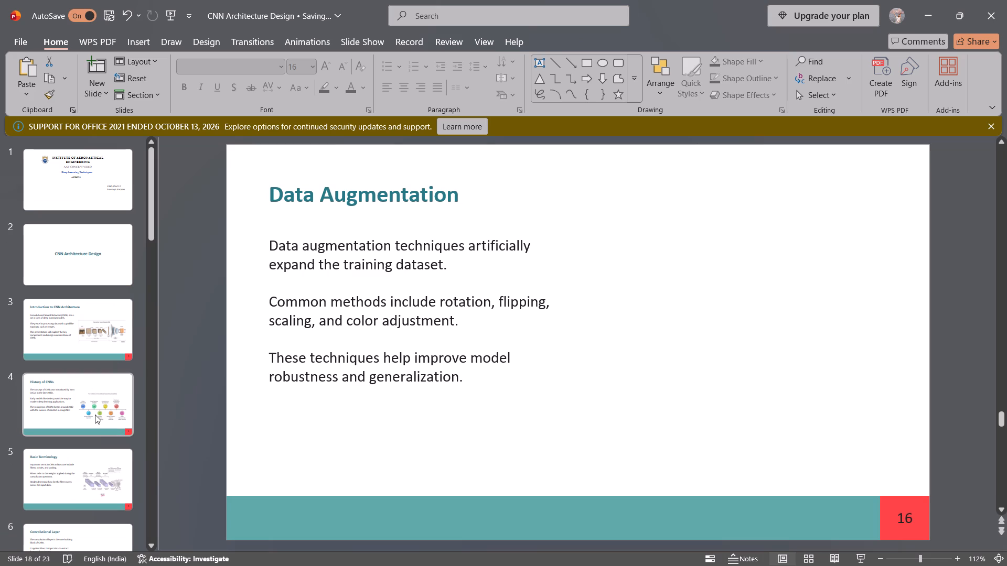
pyautogui.click(95, 415)
pyautogui.click(603, 472)
pyautogui.click(659, 433)
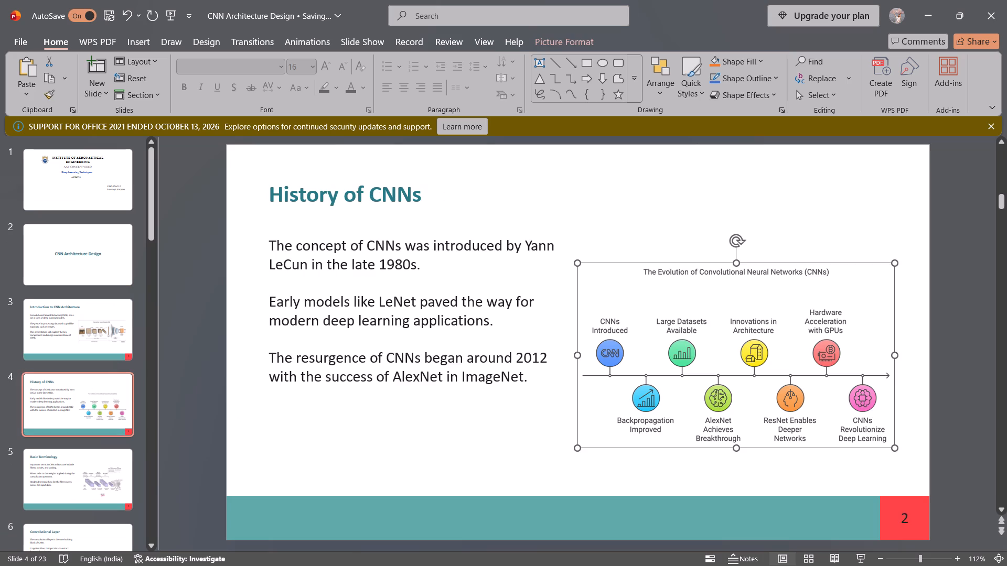
pyautogui.hotkey('ctrl', 'c')
pyautogui.scroll(-2, 70, 430)
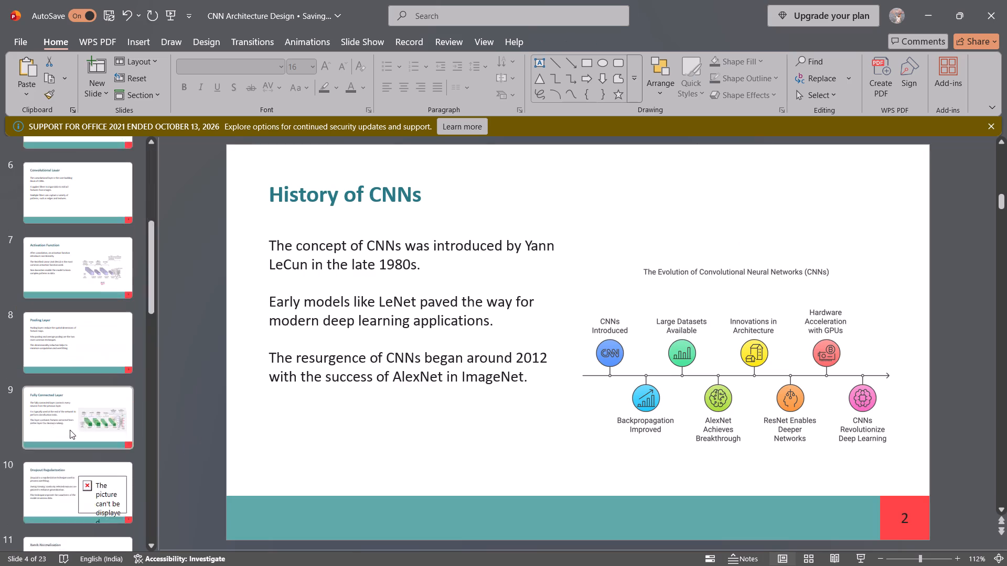
pyautogui.scroll(-2, 70, 430)
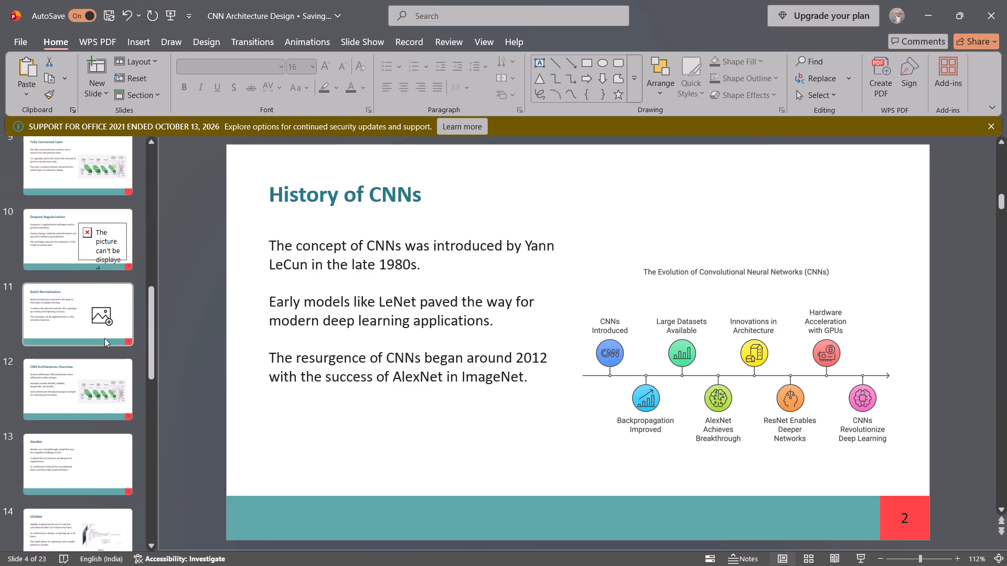
pyautogui.click(91, 476)
pyautogui.hotkey('ctrl', 'v')
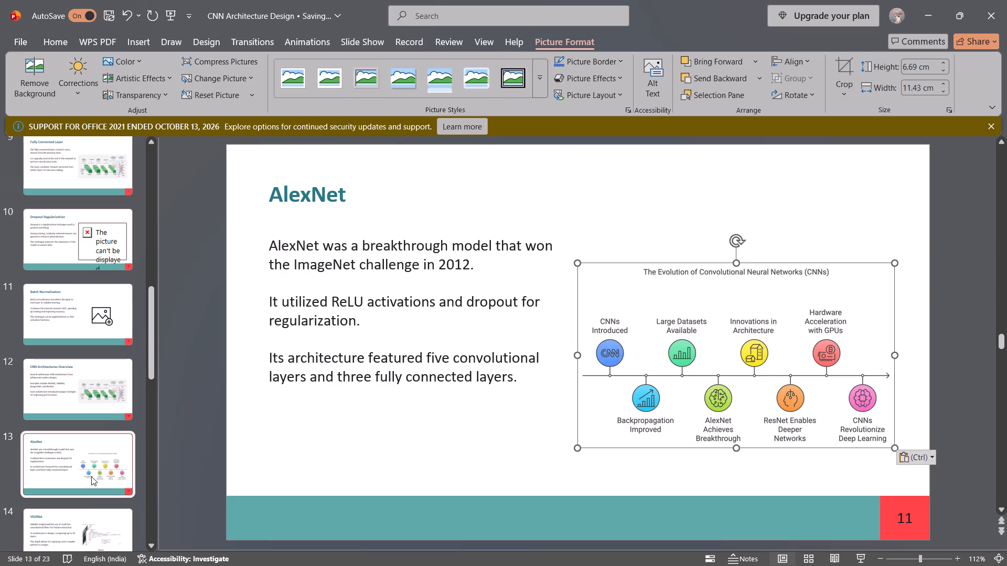
pyautogui.scroll(-2, 91, 476)
pyautogui.click(94, 430)
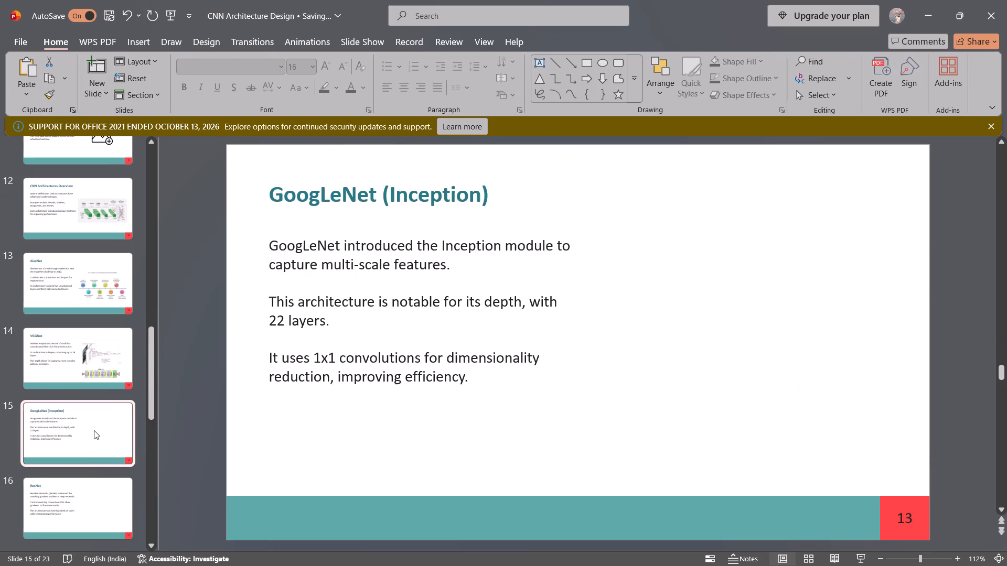
pyautogui.hotkey('ctrl', 'v')
# Replace the placeholder picture on the Batch Normalization slide with a copy of the VGG-16 architecture picture from the VGGNet slide.
pyautogui.click(98, 374)
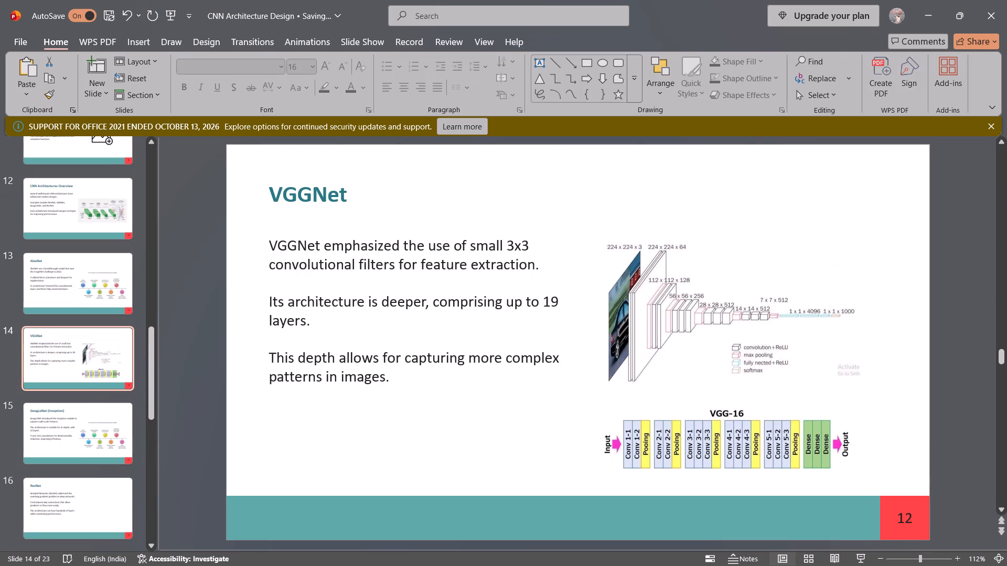
pyautogui.click(758, 400)
pyautogui.hotkey('ctrl', 'c')
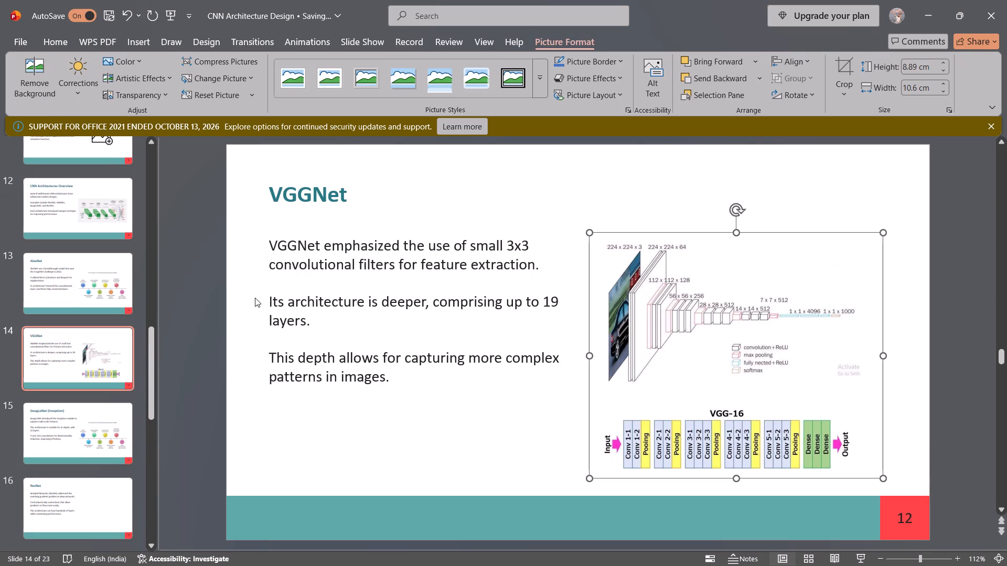
pyautogui.scroll(1, 112, 251)
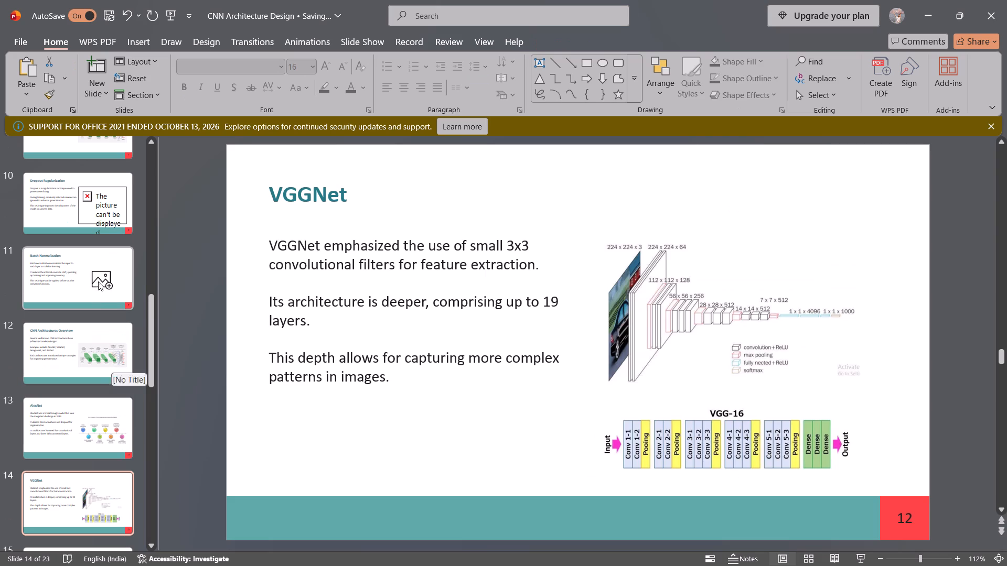
pyautogui.click(98, 279)
pyautogui.click(705, 386)
pyautogui.press('Delete')
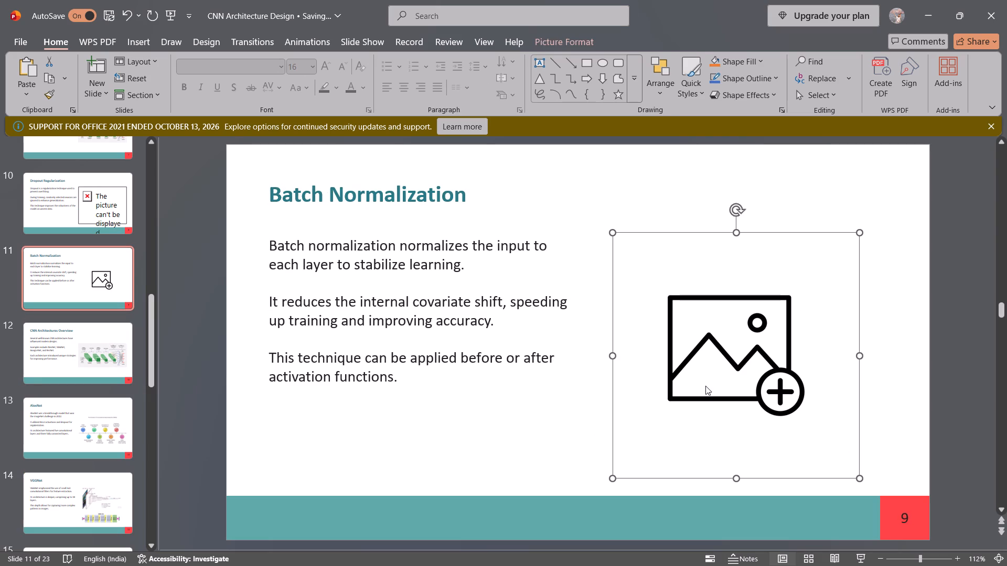
pyautogui.hotkey('ctrl', 'v')
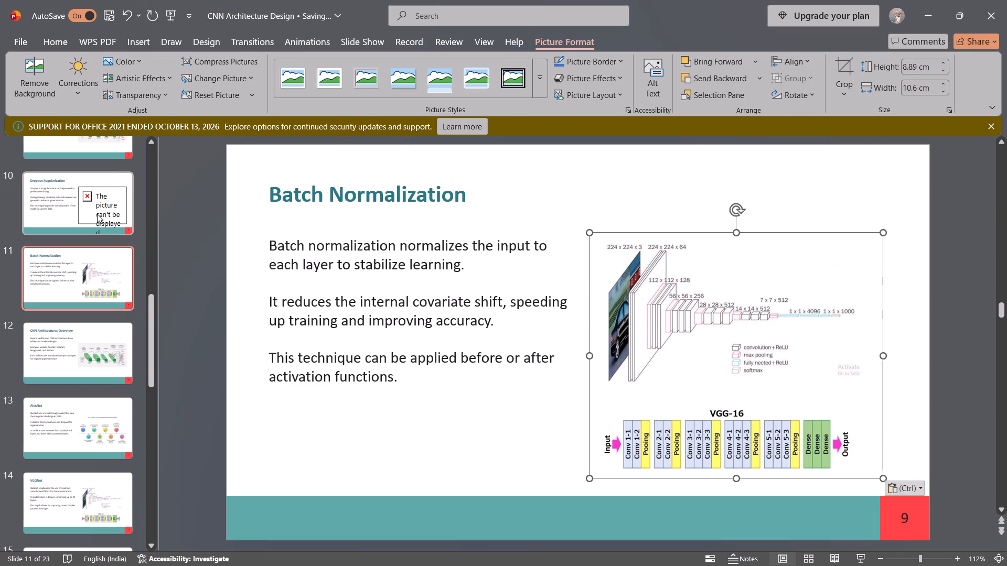
# Paste the copied VGG-16 architecture picture onto the Pooling Layer slide.
pyautogui.click(97, 214)
pyautogui.scroll(1, 0, 216)
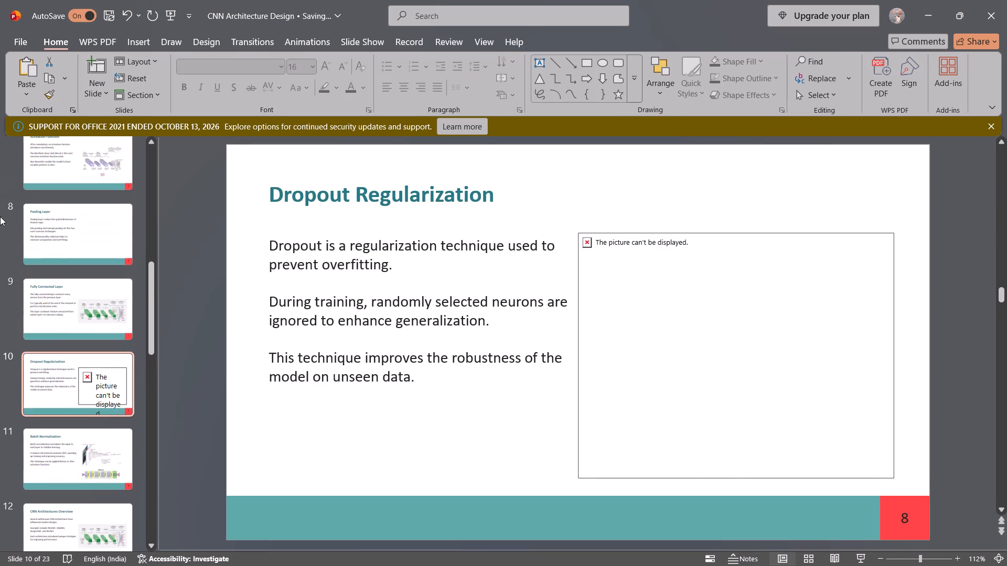
pyautogui.scroll(1, 0, 216)
pyautogui.click(118, 248)
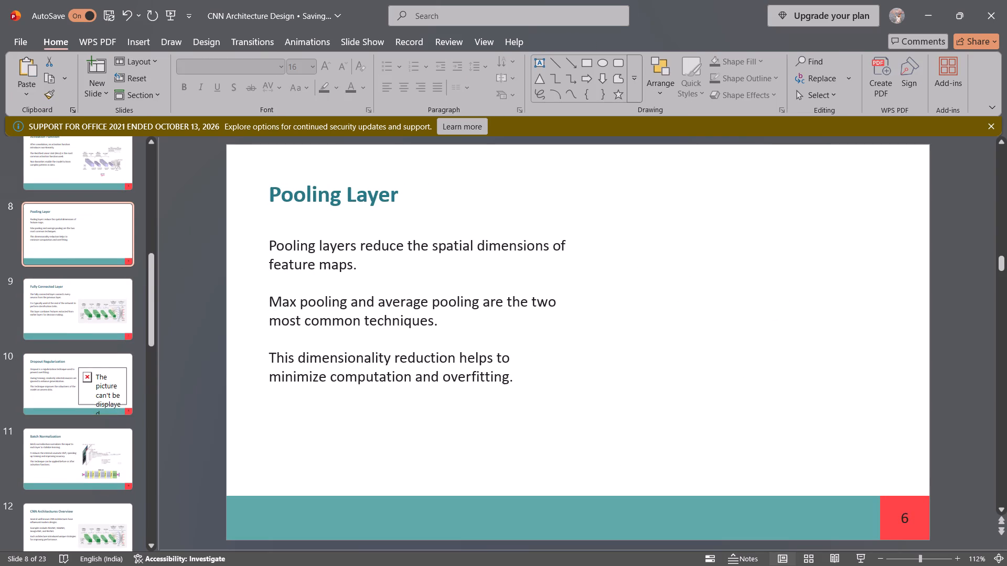
pyautogui.hotkey('ctrl', 'v')
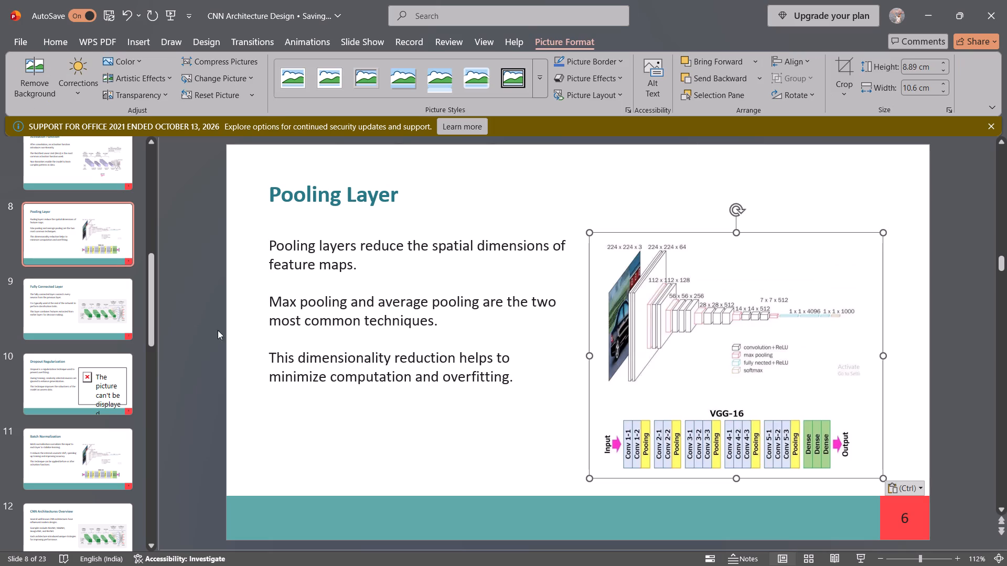
# Delete the broken picture from the Dropout Regularization slide.
pyautogui.click(97, 389)
pyautogui.click(701, 439)
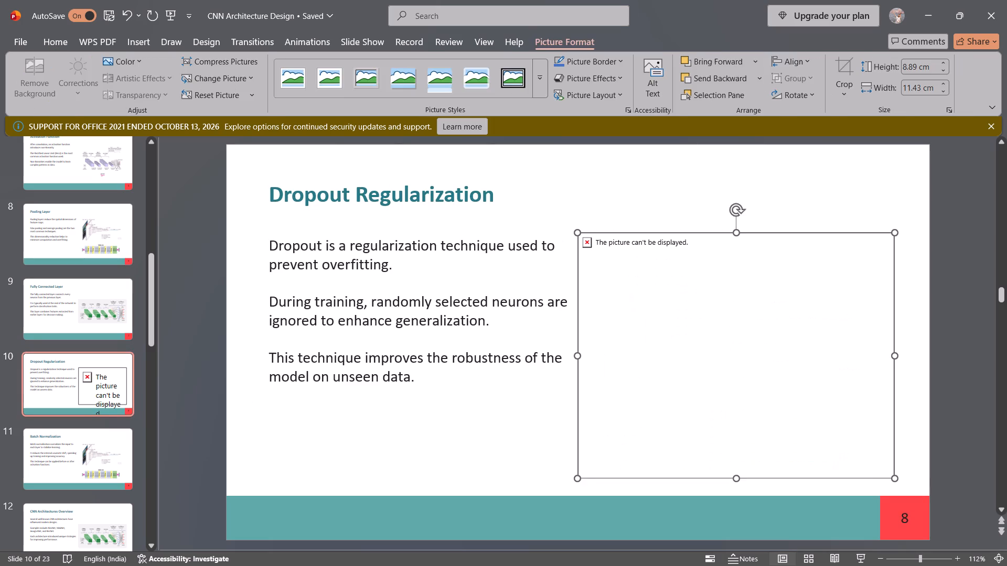
pyautogui.press('Delete')
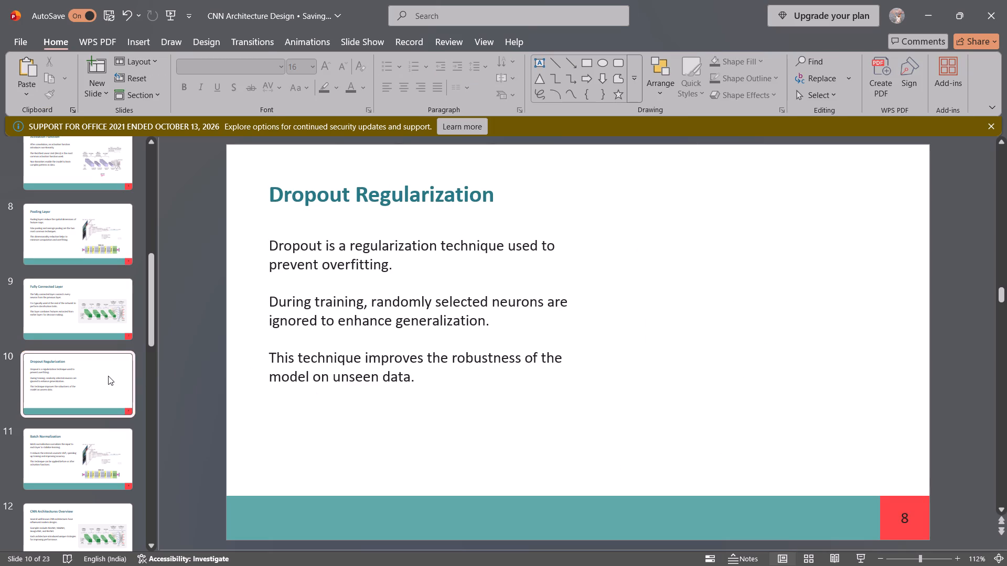
# Paste the VGG-16 architecture picture onto the Convolutional Layer slide.
pyautogui.scroll(3, 108, 376)
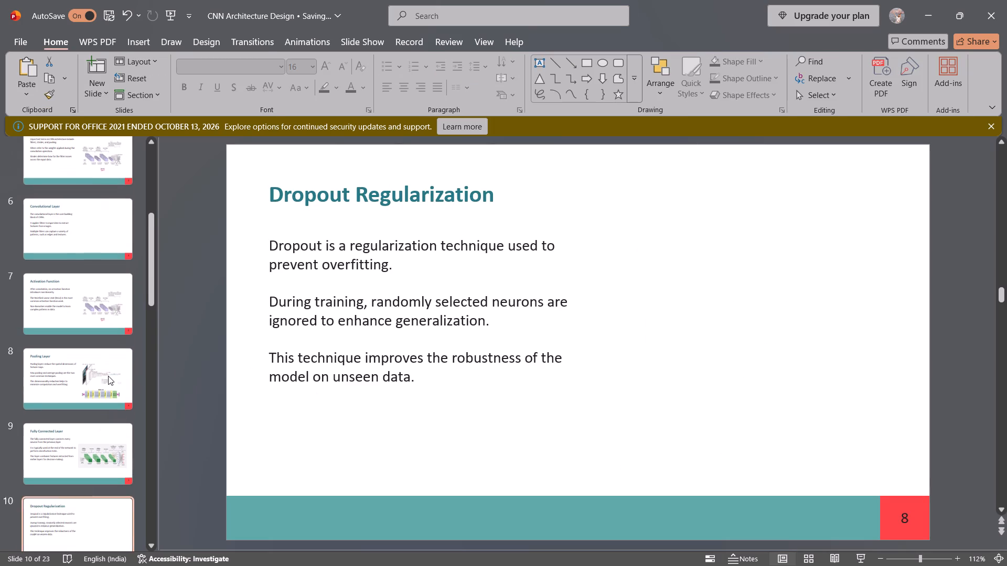
pyautogui.scroll(1, 108, 376)
pyautogui.click(116, 283)
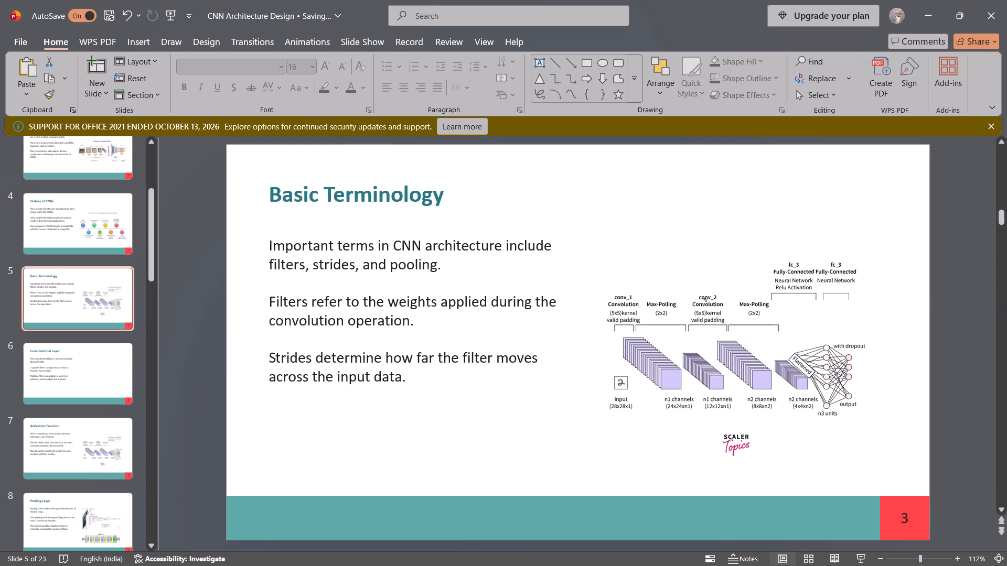
pyautogui.click(665, 360)
pyautogui.hscroll(-1, 279, 344)
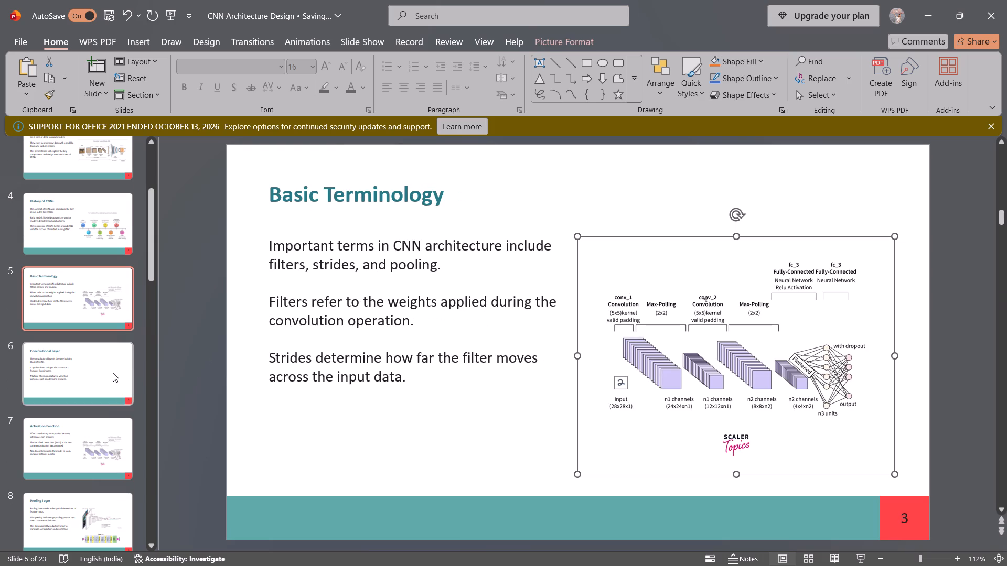
pyautogui.click(113, 373)
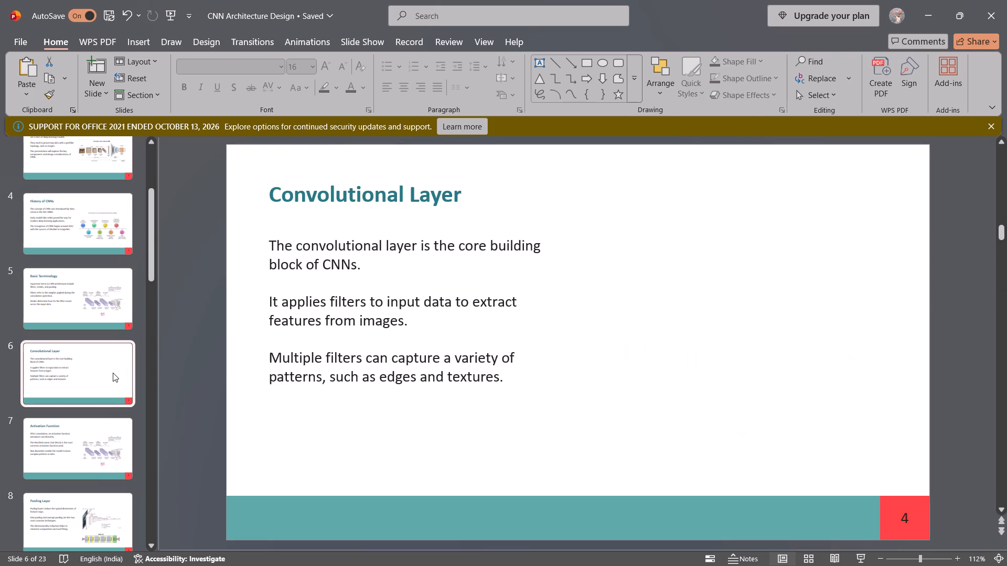
pyautogui.hotkey('ctrl', 'v')
pyautogui.click(562, 425)
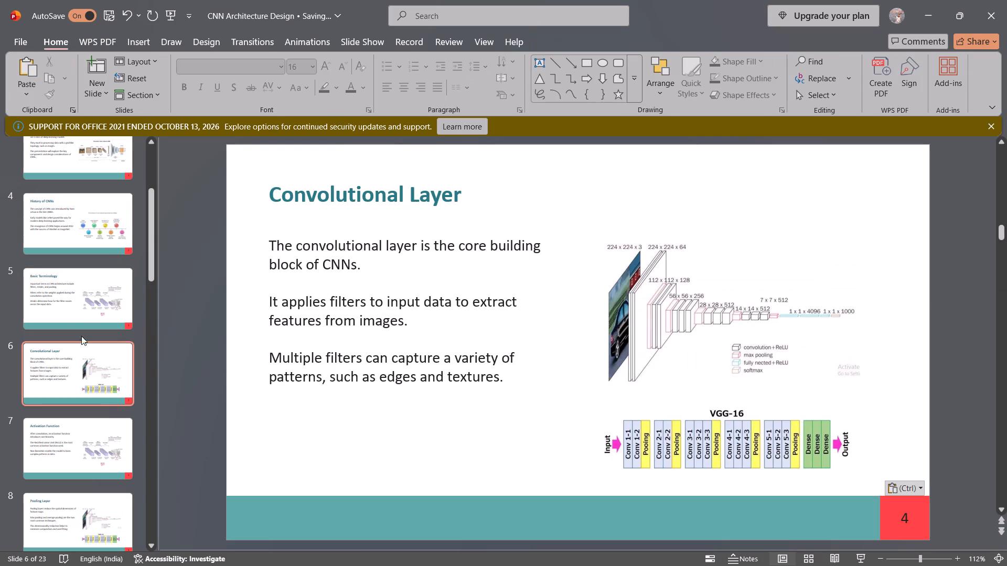
# Insert copies of the whole Basic Terminology slide after the Dropout Regularization slide and after the Transfer Learning slide.
pyautogui.click(79, 314)
pyautogui.hotkey('ctrl', 'c')
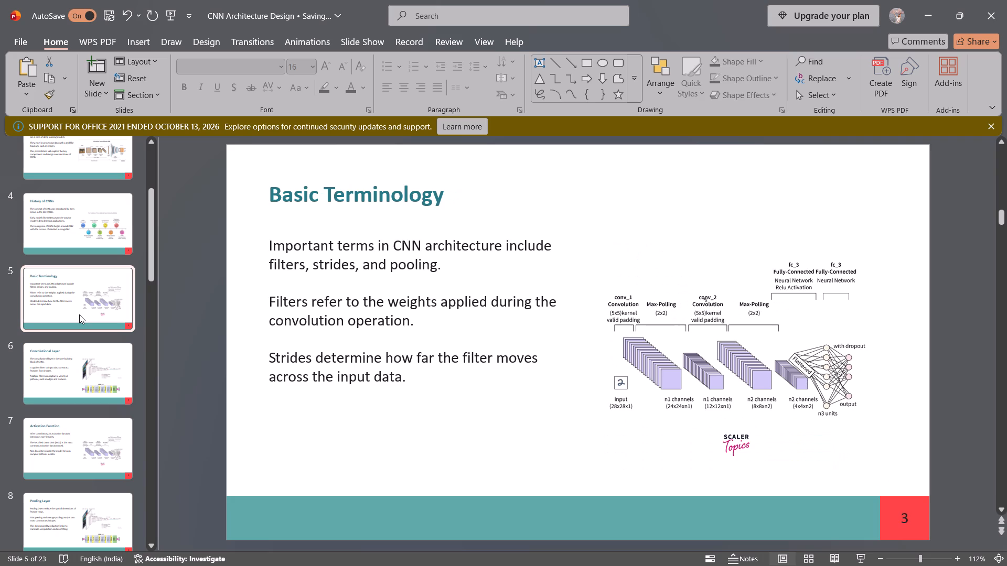
pyautogui.scroll(-2, 79, 314)
pyautogui.click(93, 489)
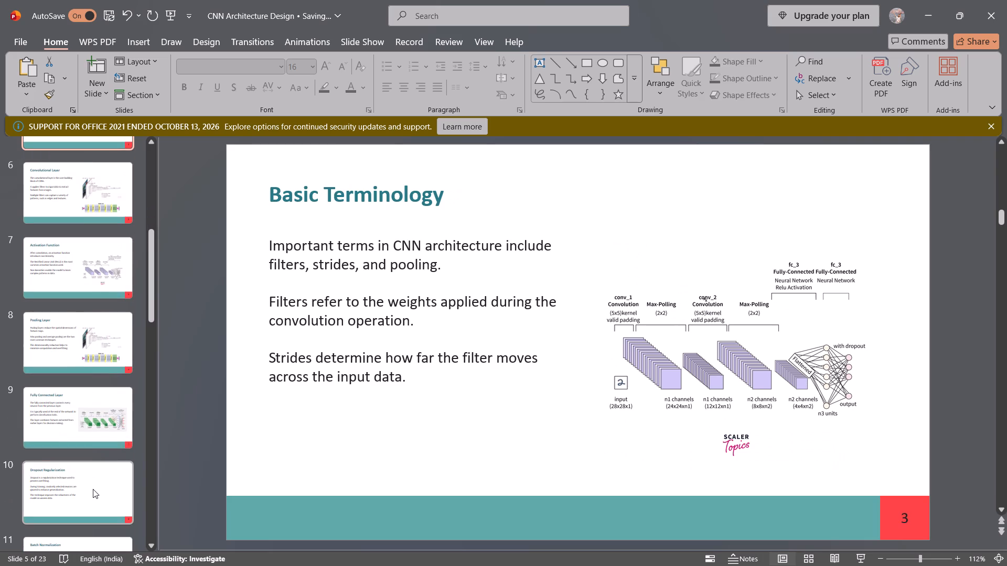
pyautogui.hotkey('ctrl', 'v')
pyautogui.scroll(-1, 93, 489)
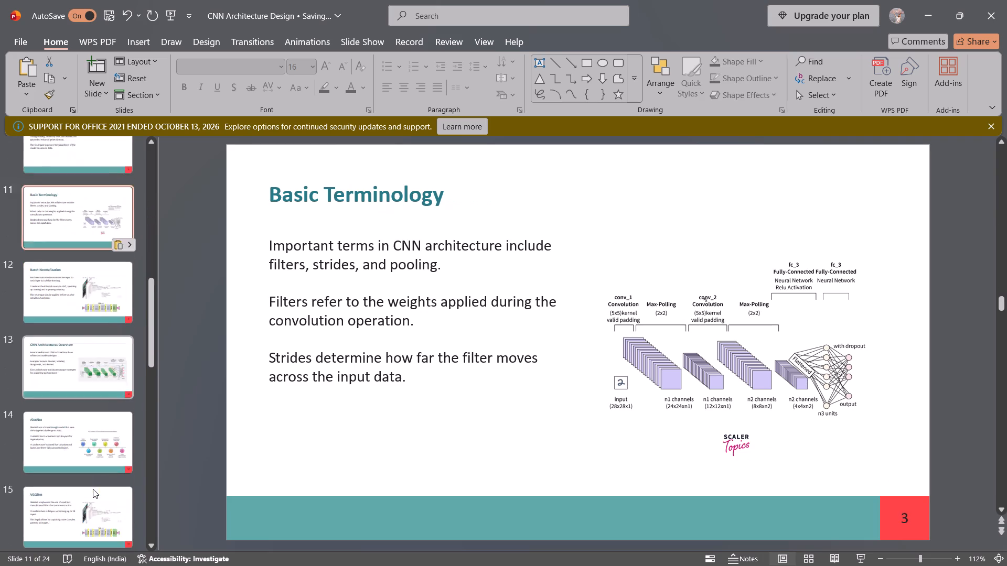
pyautogui.scroll(-1, 93, 489)
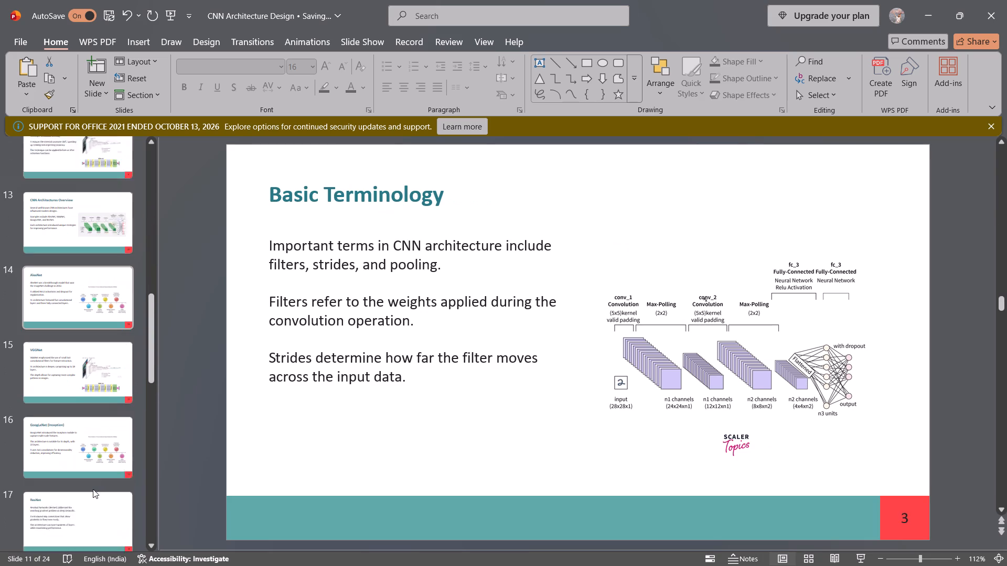
pyautogui.scroll(-2, 93, 489)
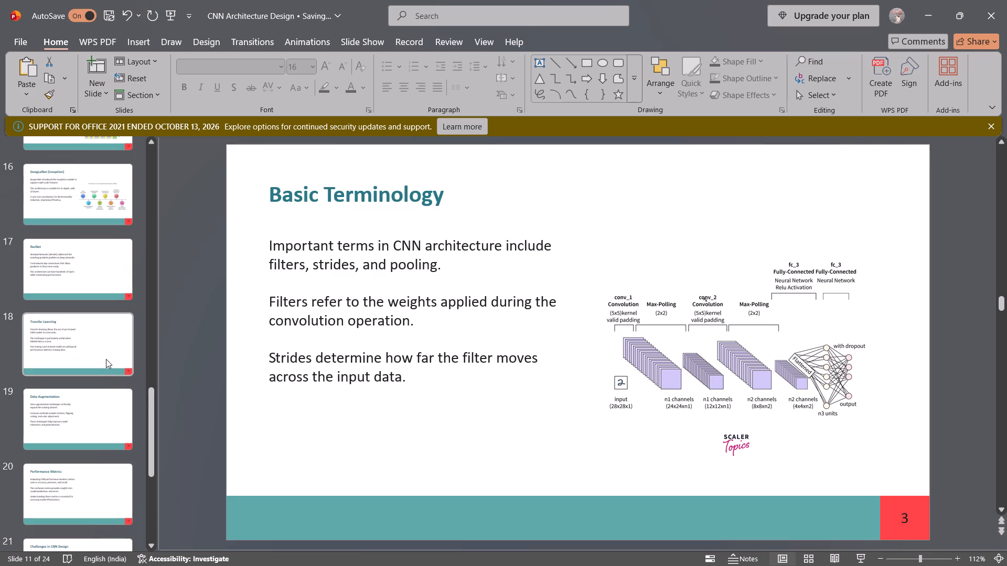
pyautogui.click(106, 359)
pyautogui.hotkey('ctrl', 'v')
# Copy the Convolution Neural Network (CNN) diagram from the Introduction to CNN Architecture slide onto the Future Directions slide.
pyautogui.scroll(1, 92, 248)
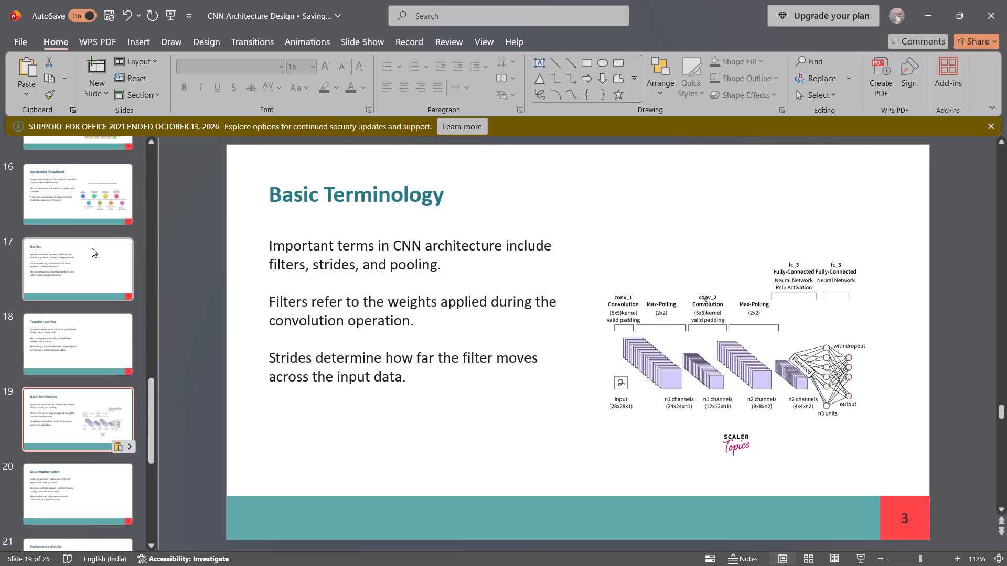
pyautogui.scroll(6, 92, 248)
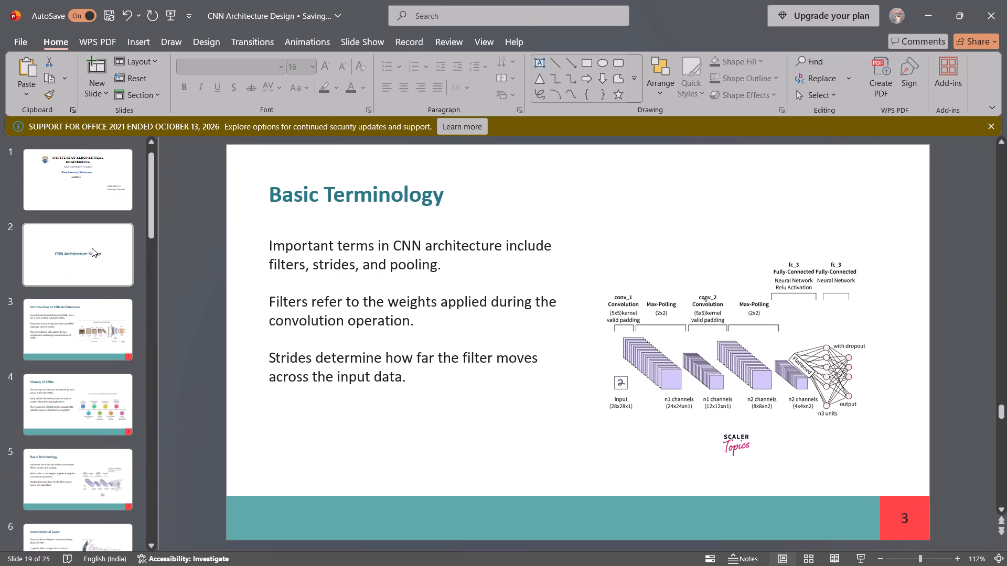
pyautogui.click(111, 349)
pyautogui.click(671, 410)
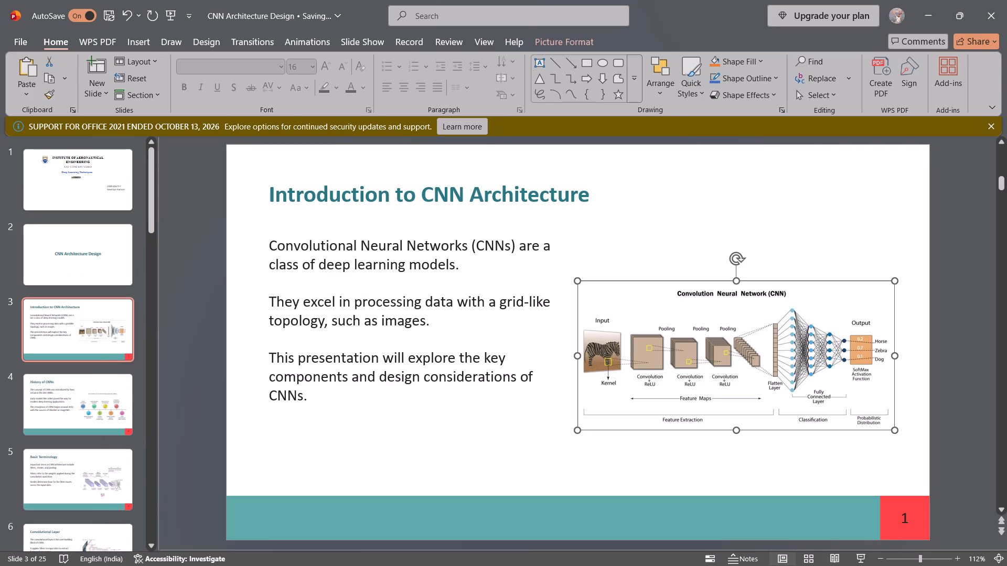
pyautogui.hotkey('ctrl', 'c')
pyautogui.scroll(-12, 94, 326)
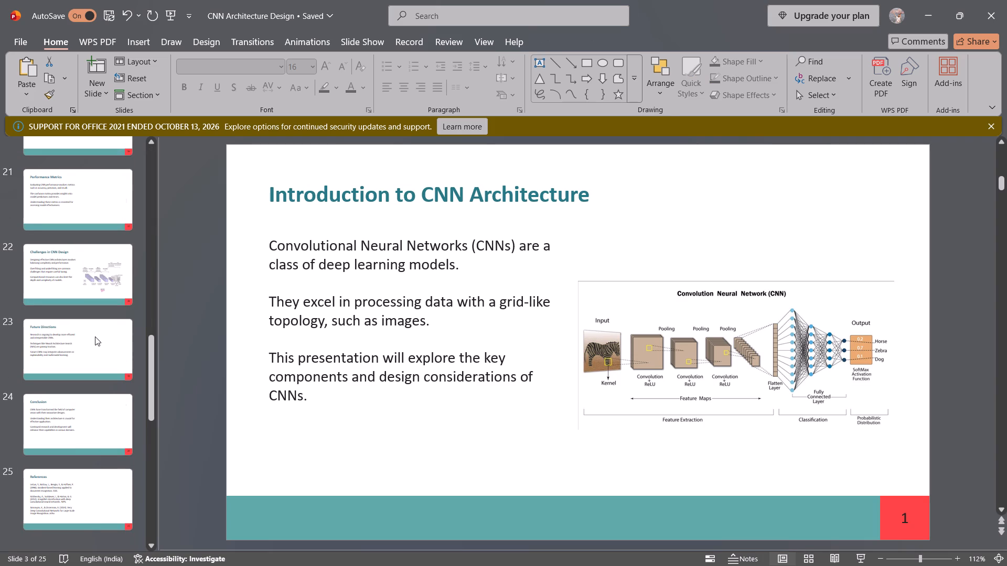
pyautogui.click(95, 336)
pyautogui.hotkey('ctrl', 'v')
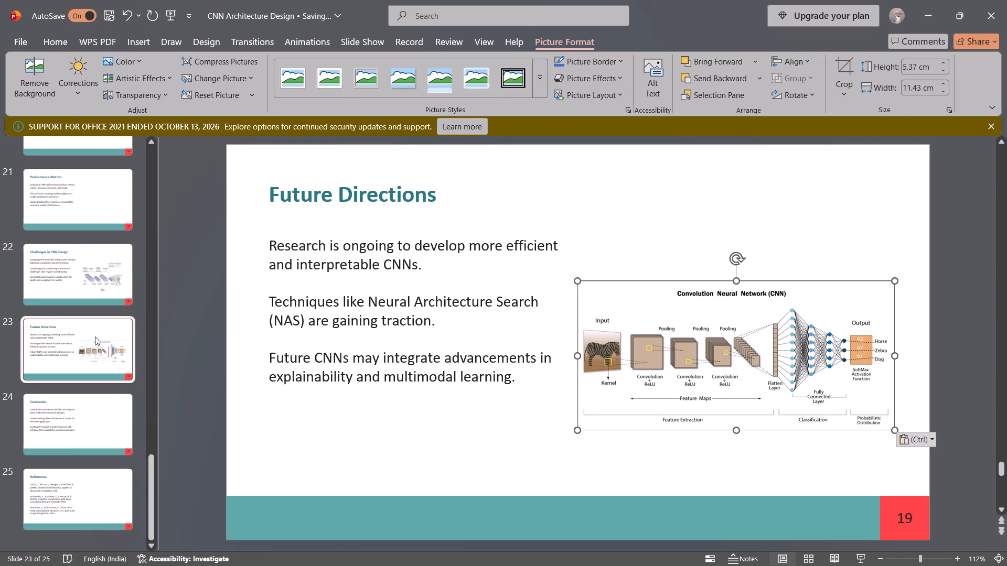
# Paste the same Convolution Neural Network (CNN) diagram onto the Data Augmentation, ResNet and Dropout Regularization slides.
pyautogui.scroll(1, 95, 336)
pyautogui.click(94, 273)
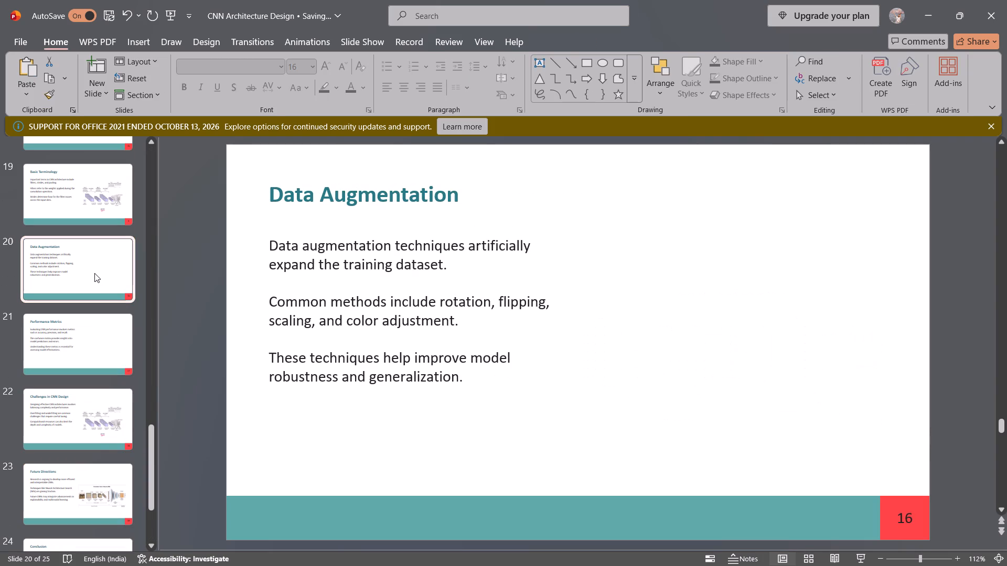
pyautogui.hotkey('ctrl', 'v')
pyautogui.scroll(2, 94, 273)
pyautogui.click(82, 273)
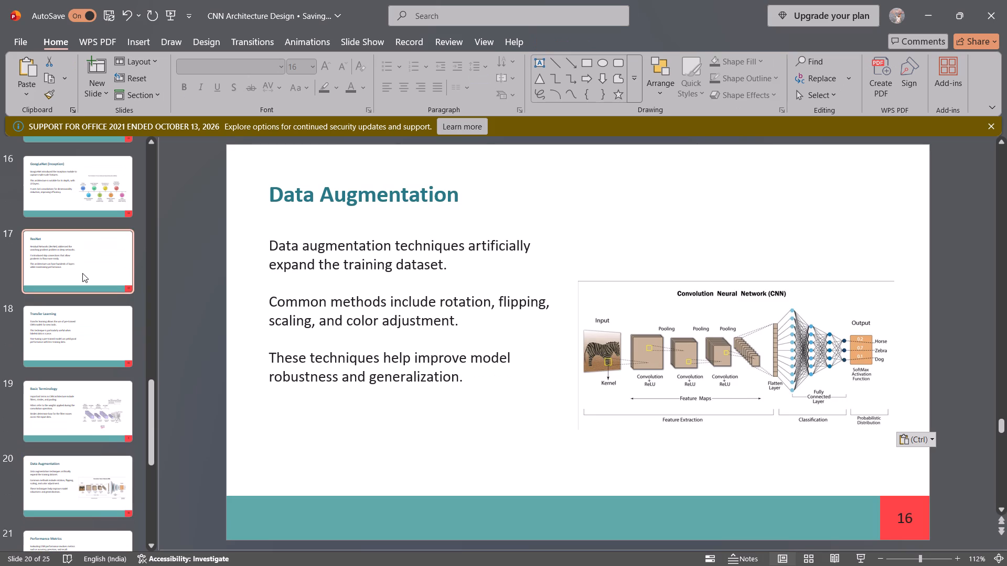
pyautogui.hotkey('ctrl', 'v')
pyautogui.scroll(1, 82, 273)
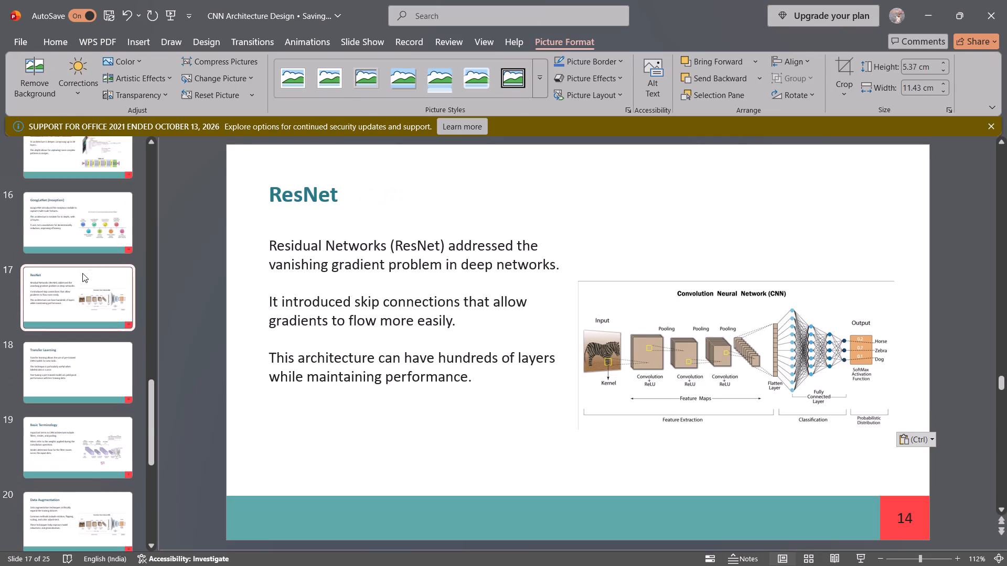
pyautogui.scroll(3, 82, 273)
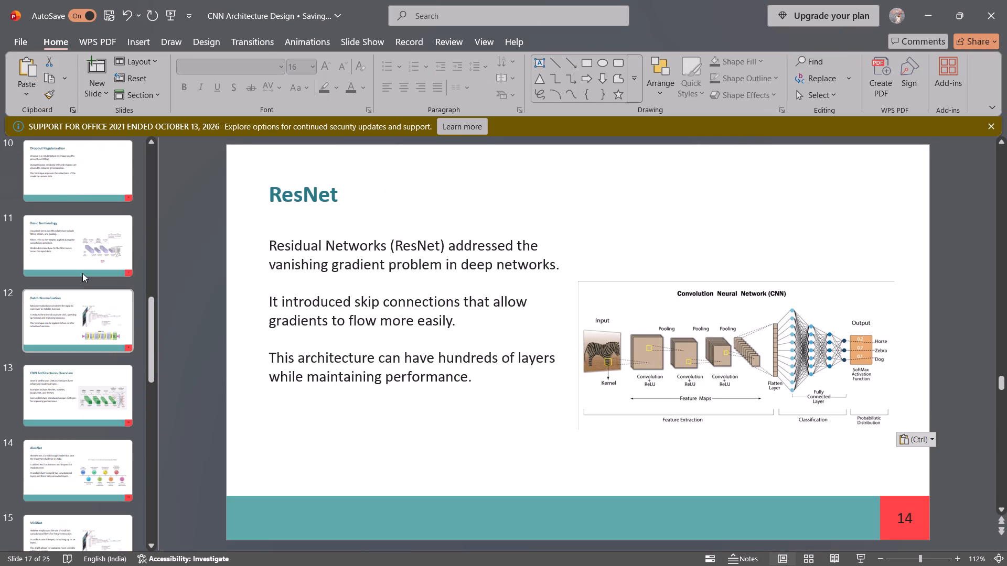
pyautogui.scroll(2, 82, 273)
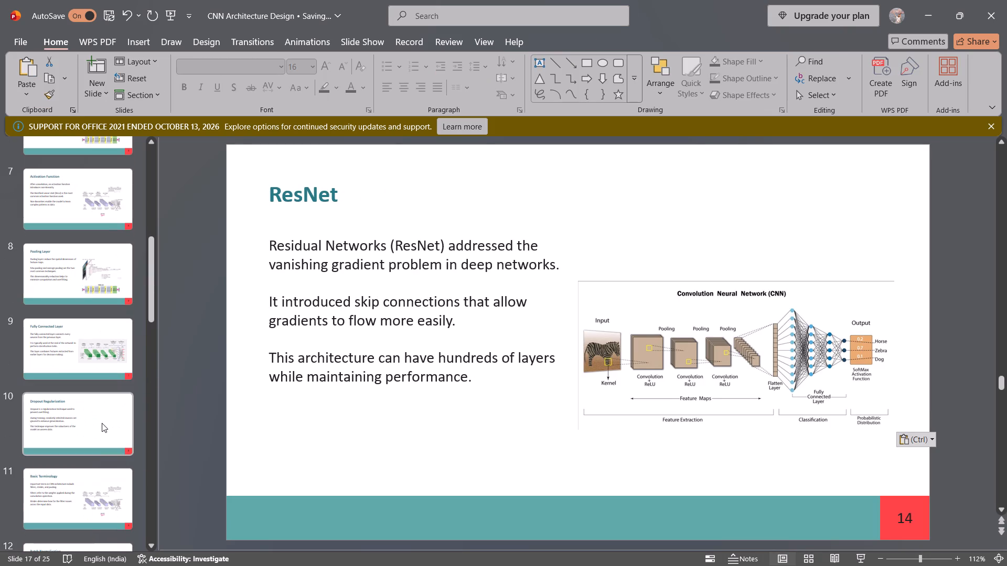
pyautogui.click(102, 423)
pyautogui.hotkey('ctrl', 'v')
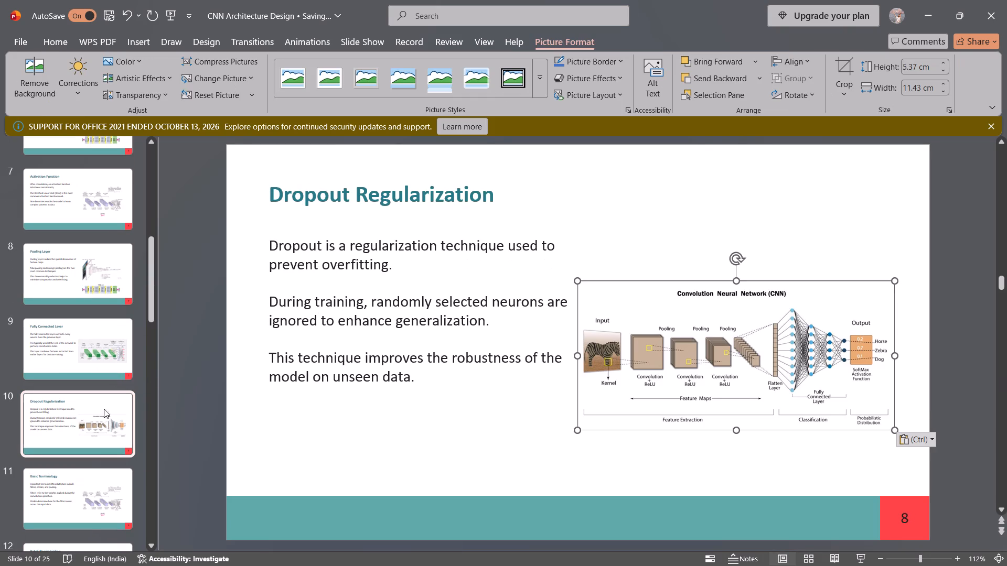
# Cut the References slide from the end of the presentation.
pyautogui.scroll(2, 112, 322)
pyautogui.scroll(-16, 112, 322)
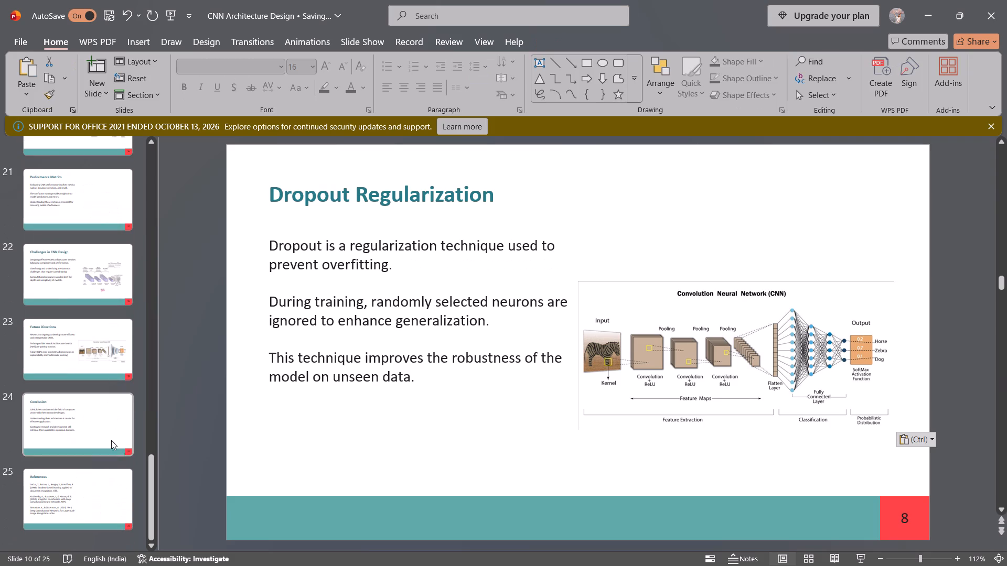
pyautogui.click(104, 507)
pyautogui.rightClick(104, 507)
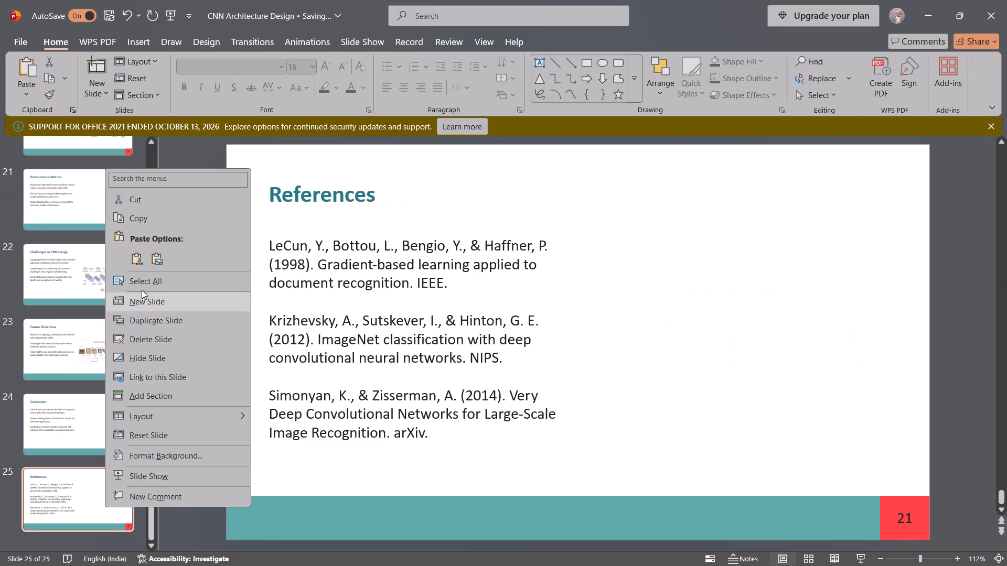
pyautogui.click(152, 211)
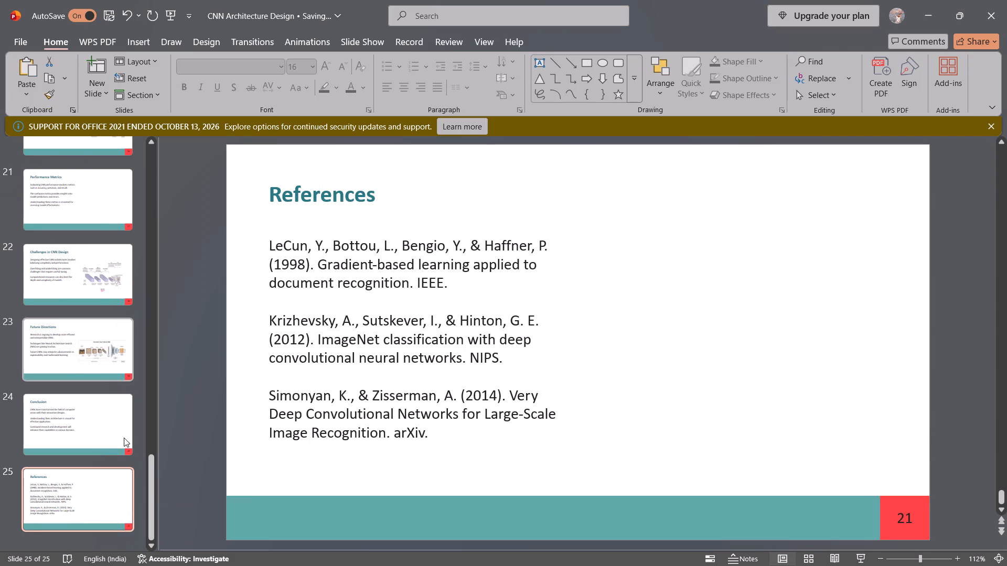
pyautogui.rightClick(120, 535)
pyautogui.click(106, 486)
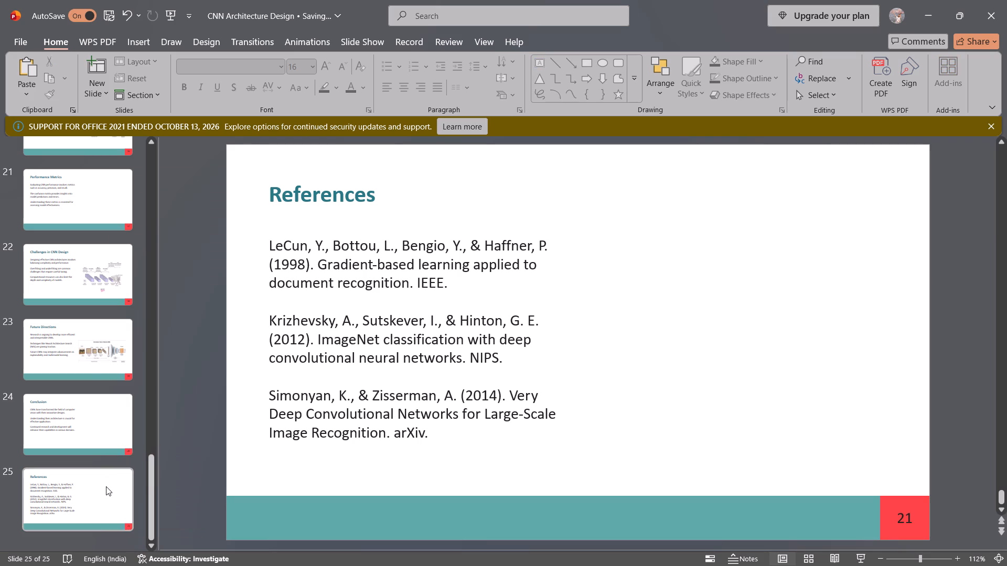
pyautogui.rightClick(106, 486)
pyautogui.click(159, 173)
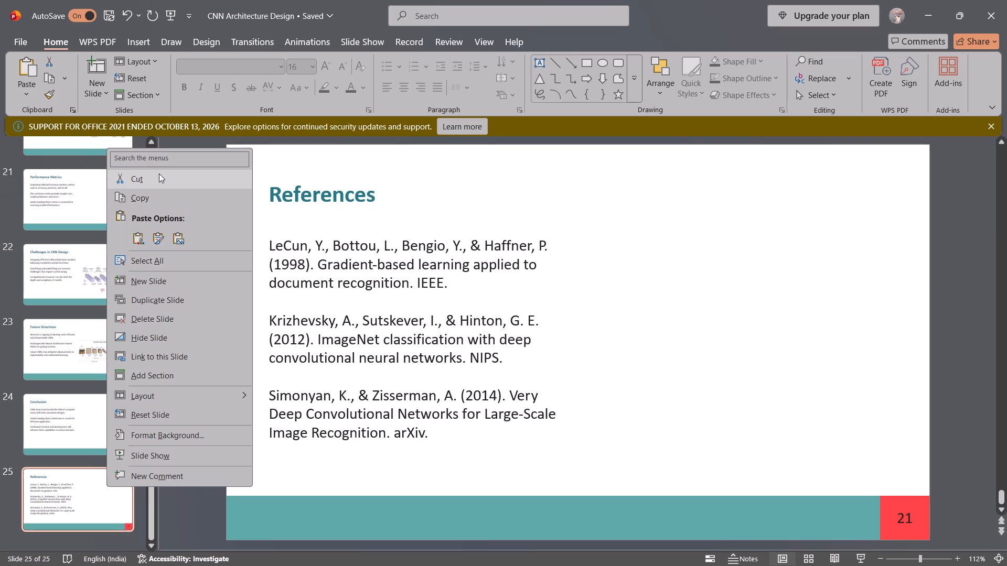
# Copy the green convolution layers diagram from the CNN Architectures Overview slide onto the Performance Metrics slide.
pyautogui.scroll(1, 85, 349)
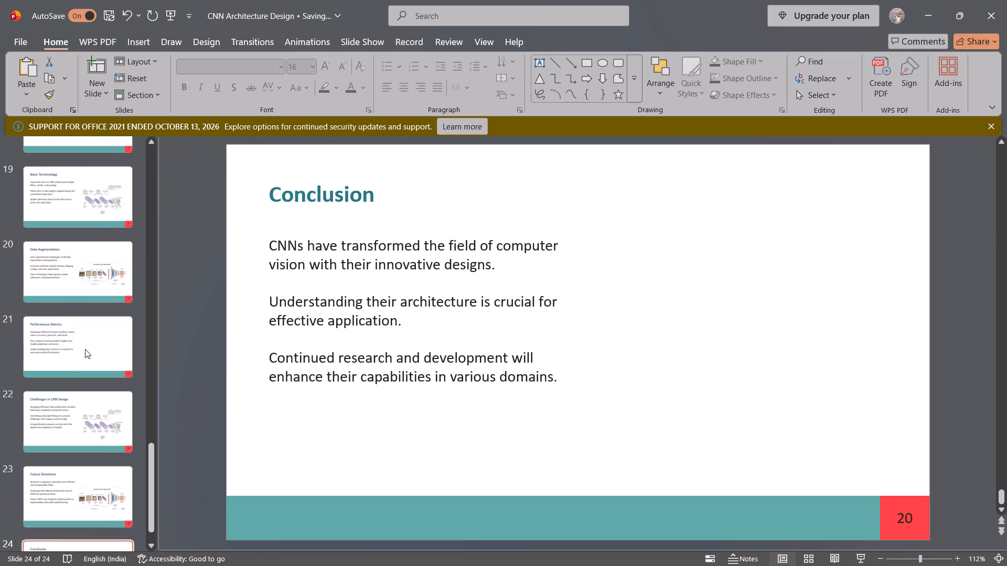
pyautogui.scroll(5, 85, 349)
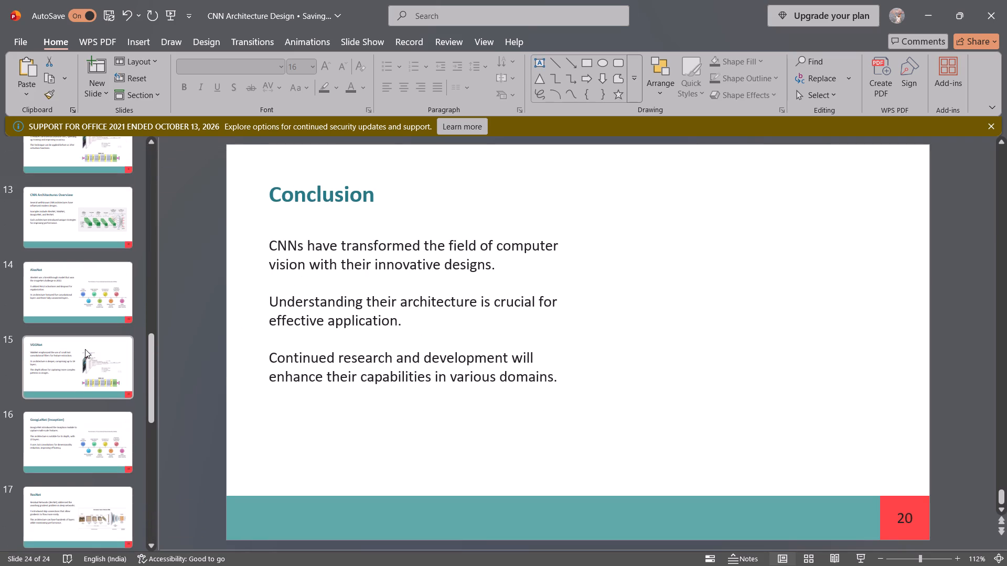
pyautogui.click(101, 225)
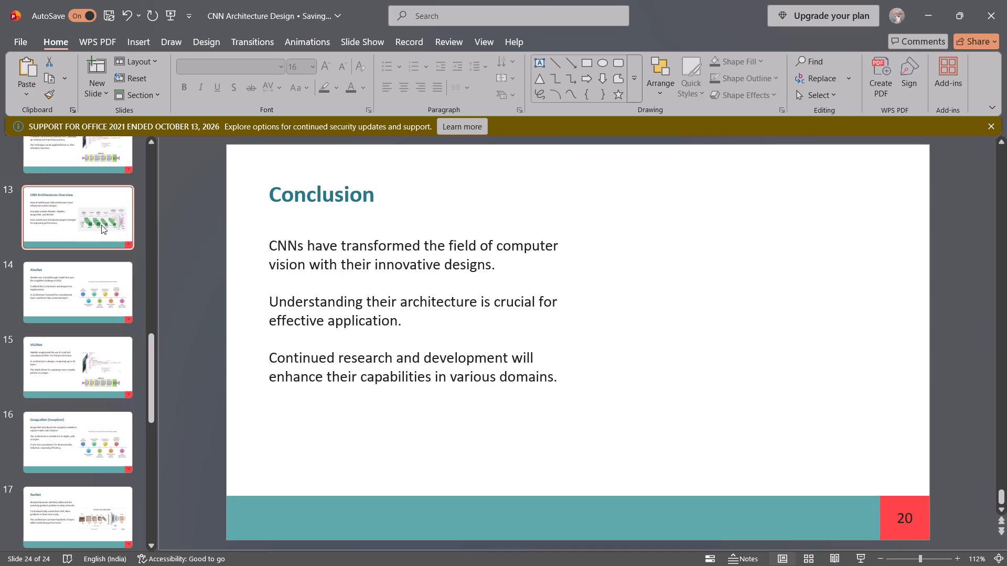
pyautogui.click(676, 317)
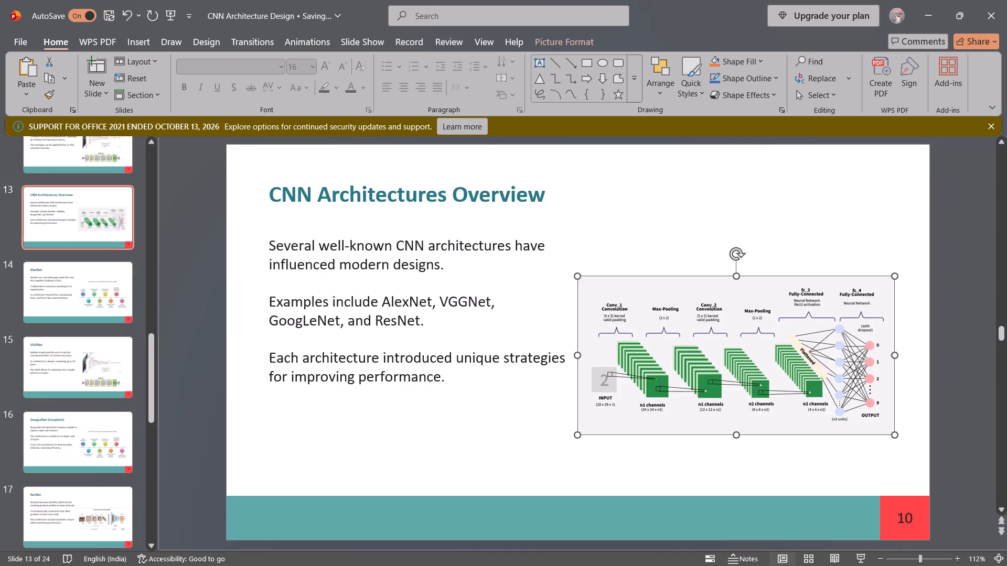
pyautogui.hotkey('ctrl', 'c')
pyautogui.scroll(-4, 109, 426)
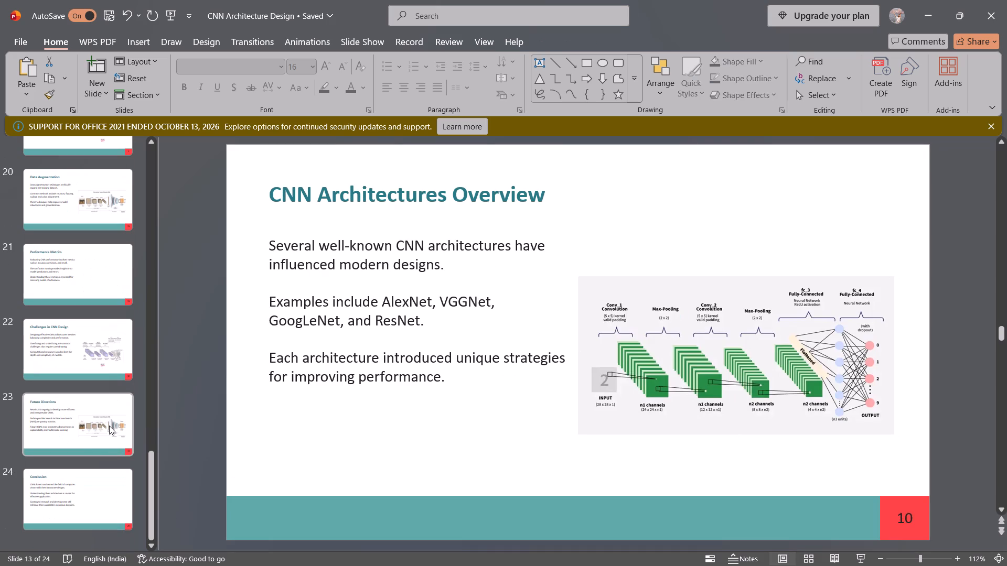
pyautogui.click(106, 273)
pyautogui.hotkey('ctrl', 'v')
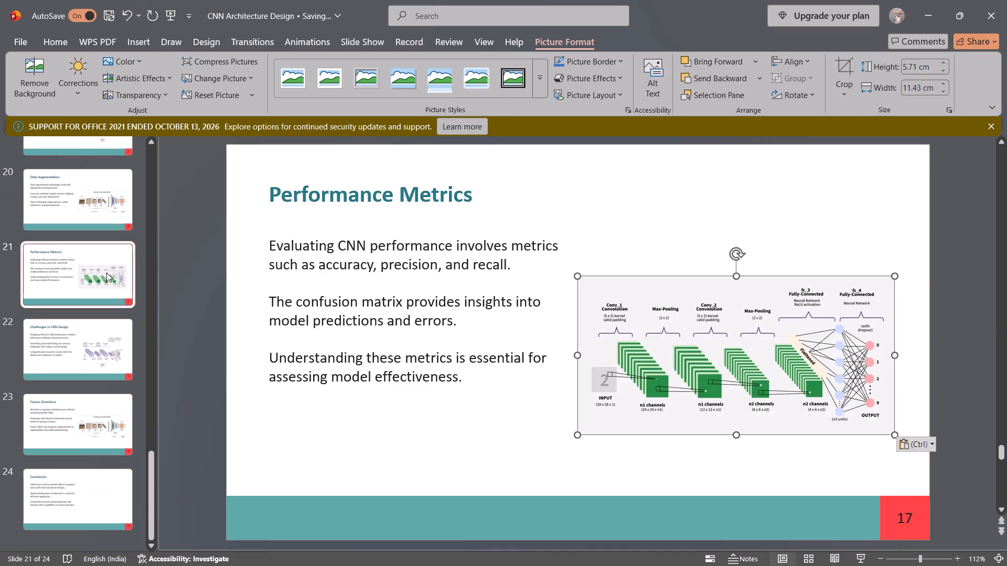
# Paste the same green convolution layers diagram onto the Transfer Learning and Conclusion slides.
pyautogui.scroll(2, 106, 273)
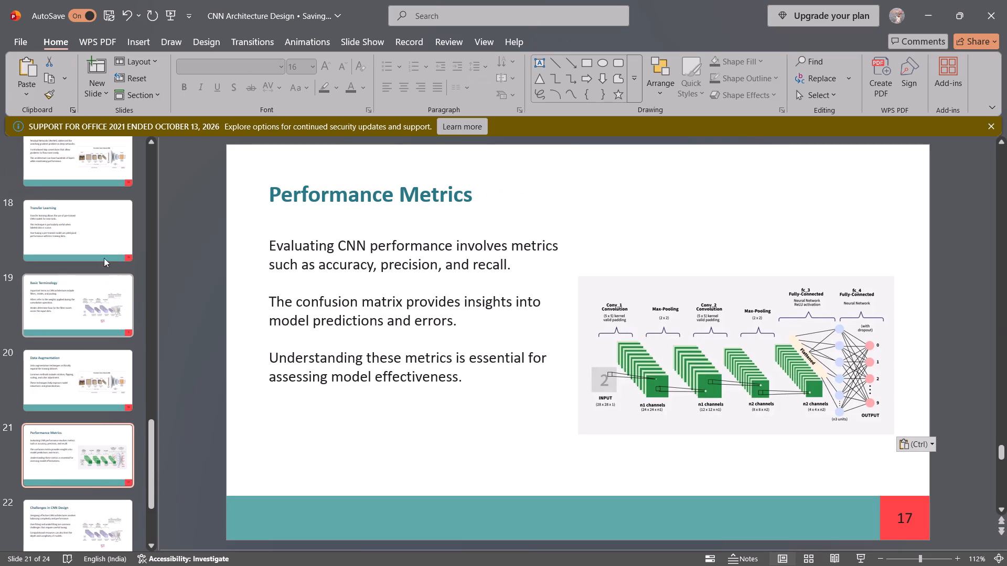
pyautogui.click(104, 246)
pyautogui.hotkey('ctrl', 'v')
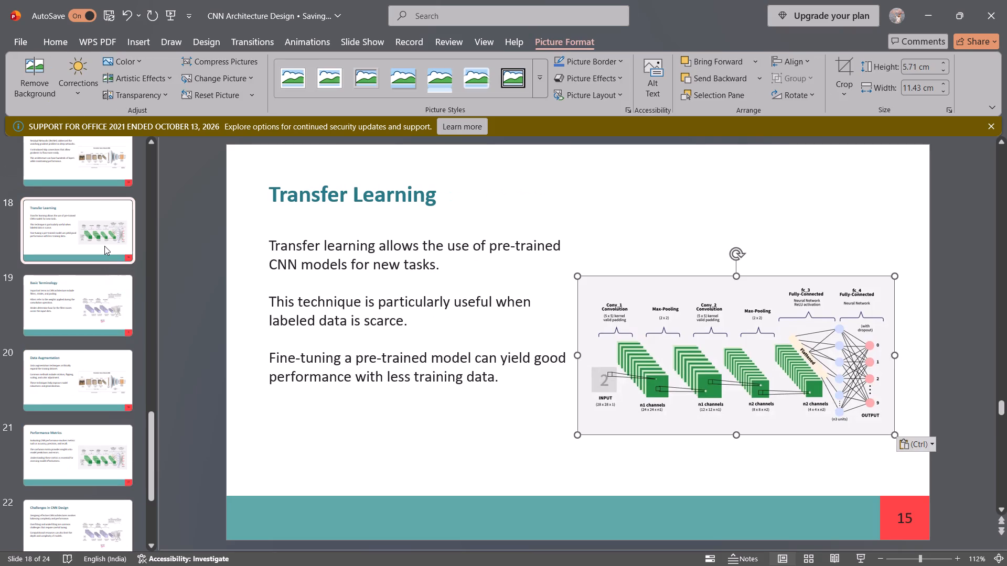
pyautogui.scroll(-4, 104, 246)
pyautogui.click(103, 521)
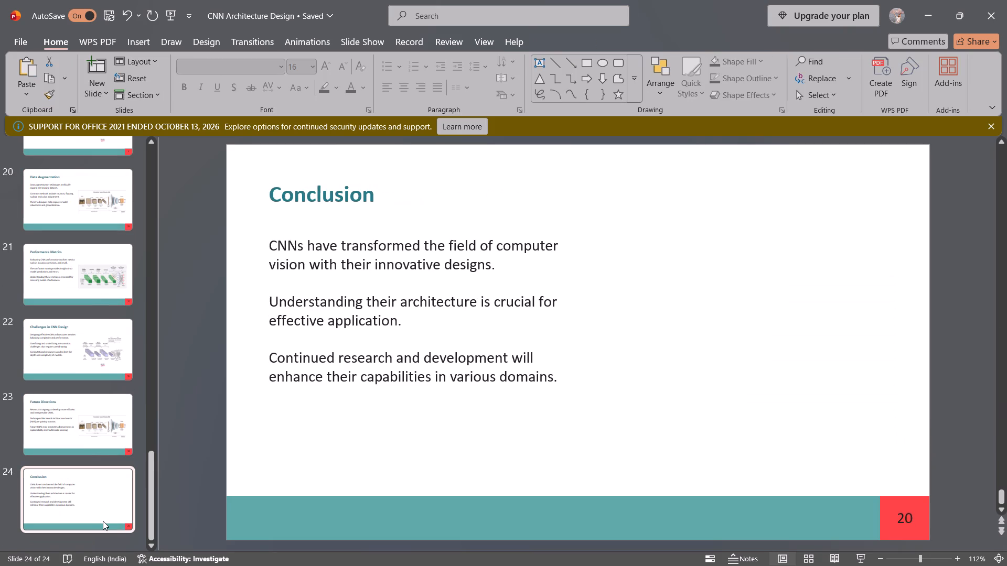
pyautogui.hotkey('ctrl', 'v')
pyautogui.click(359, 459)
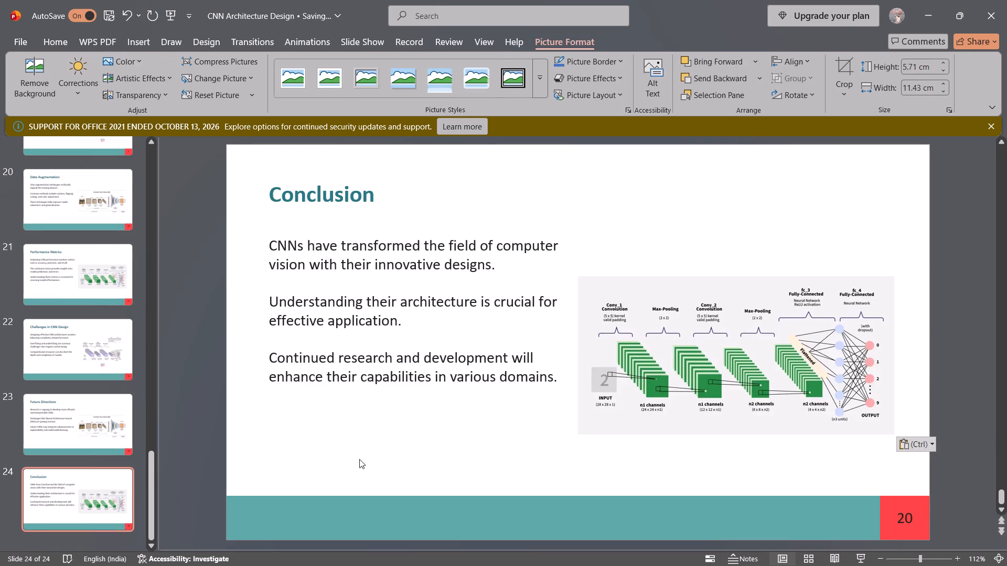
# Open the slide show recorder from the beginning of the presentation and start recording on the institute cover slide.
pyautogui.scroll(9, 49, 296)
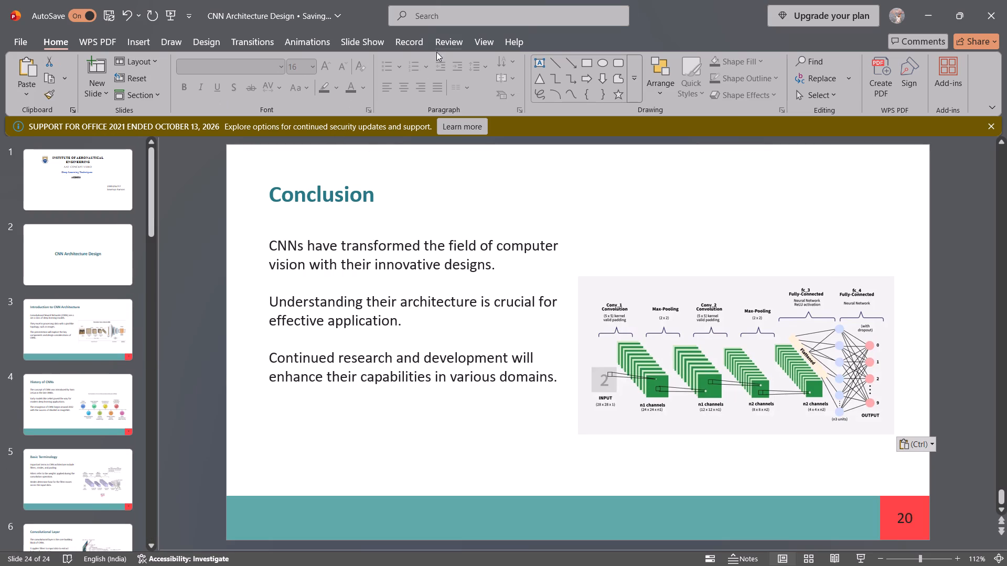
pyautogui.click(410, 42)
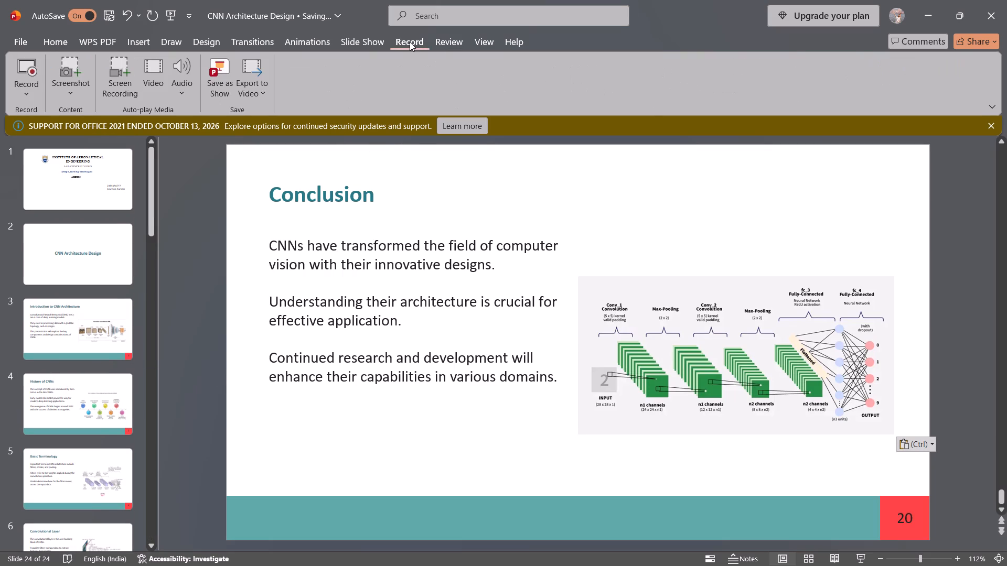
pyautogui.click(26, 93)
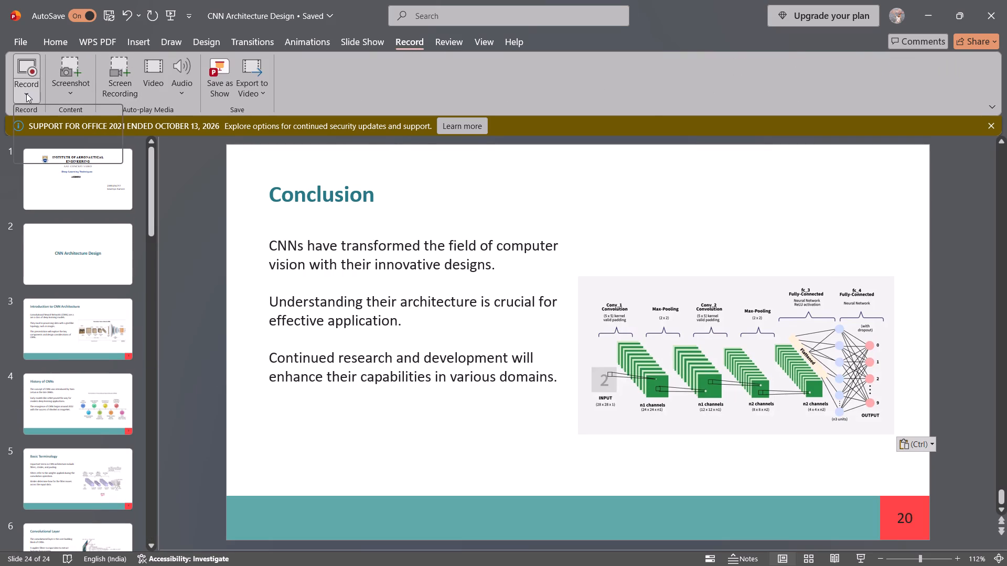
pyautogui.click(70, 130)
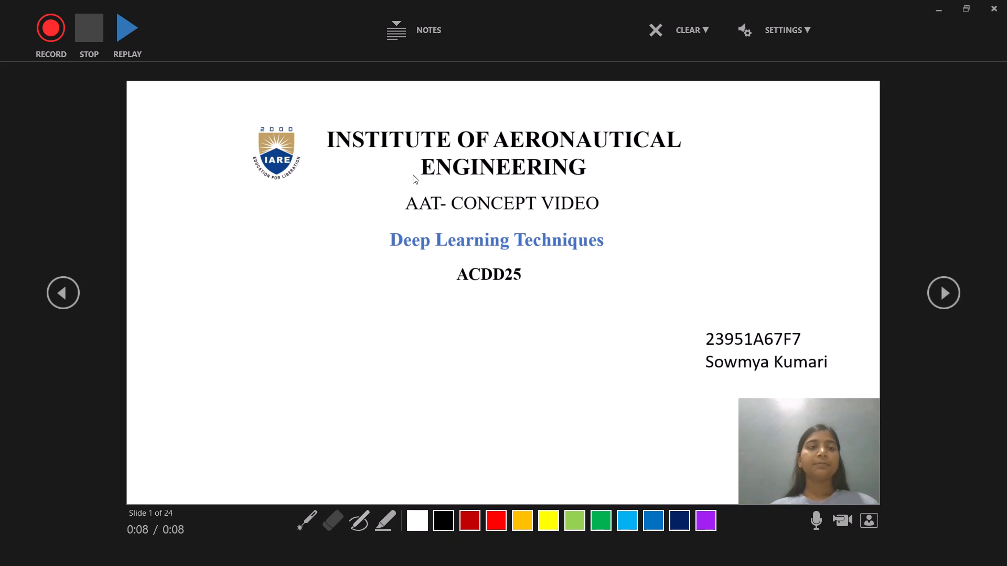
pyautogui.click(54, 36)
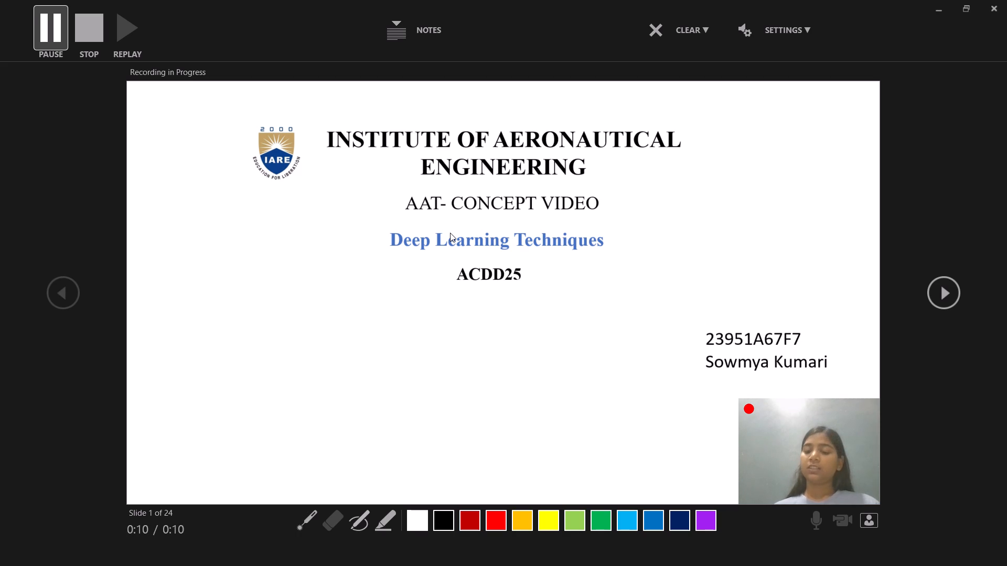
# Advance the recording from the cover through the CNN Architecture Design title slide to the Introduction to CNN Architecture slide.
pyautogui.press('Right')
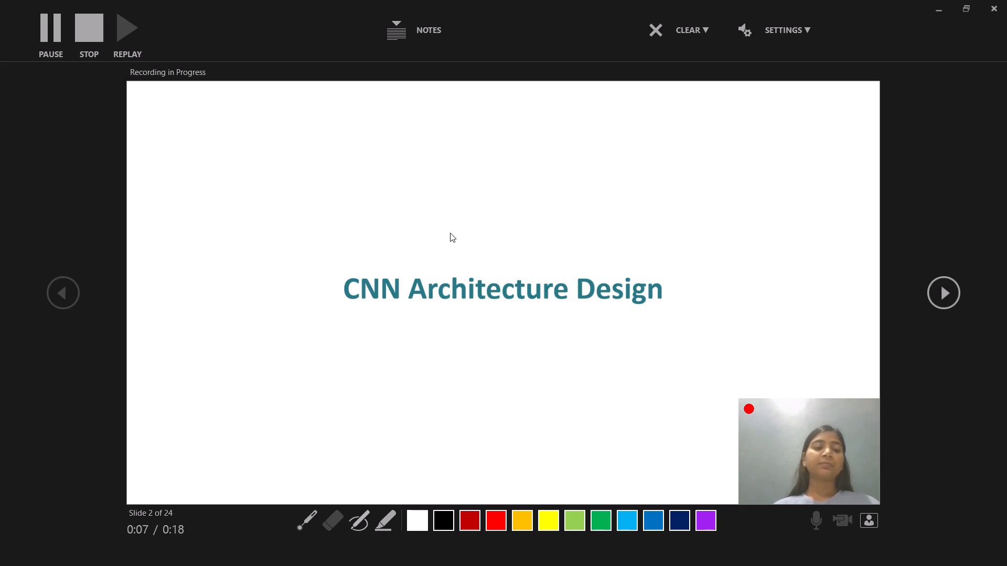
pyautogui.press('Right')
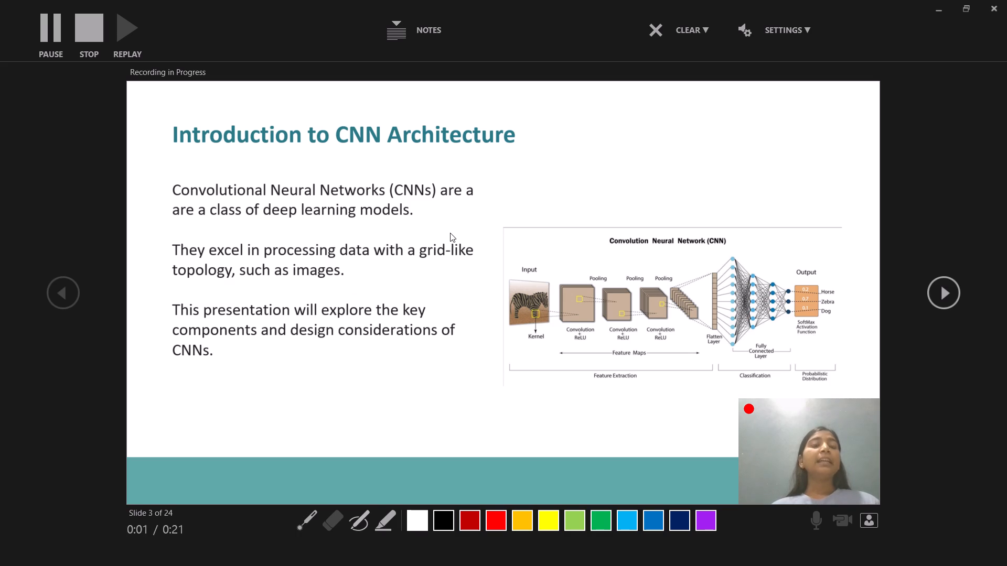
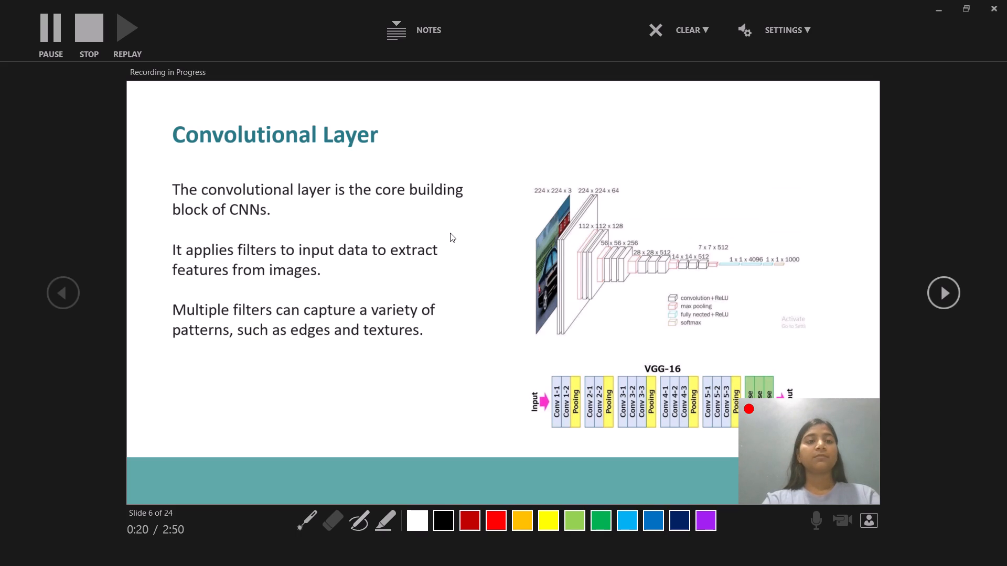
# Advance the recording from the Convolutional Layer slide to the Activation Function slide.
pyautogui.press('Right')
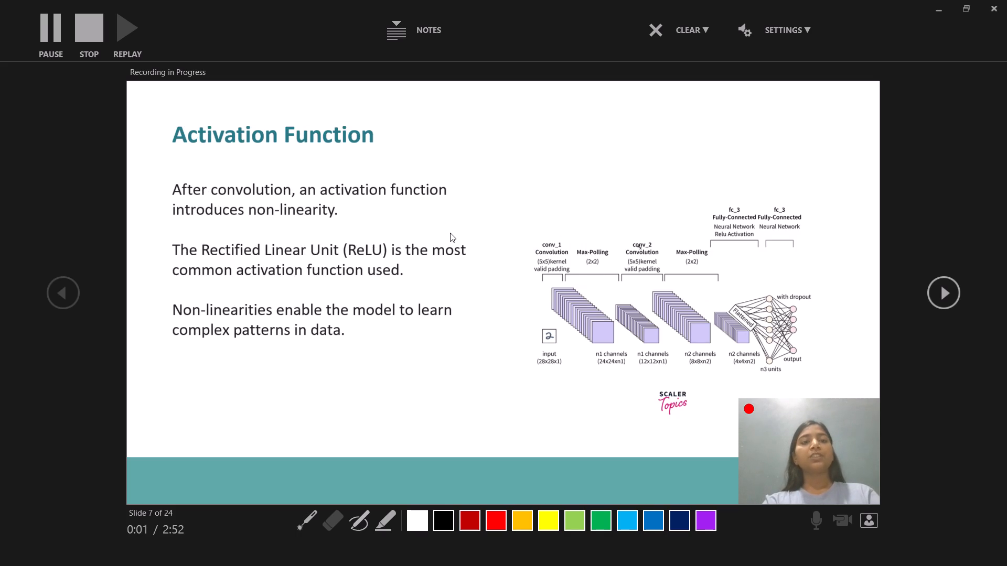
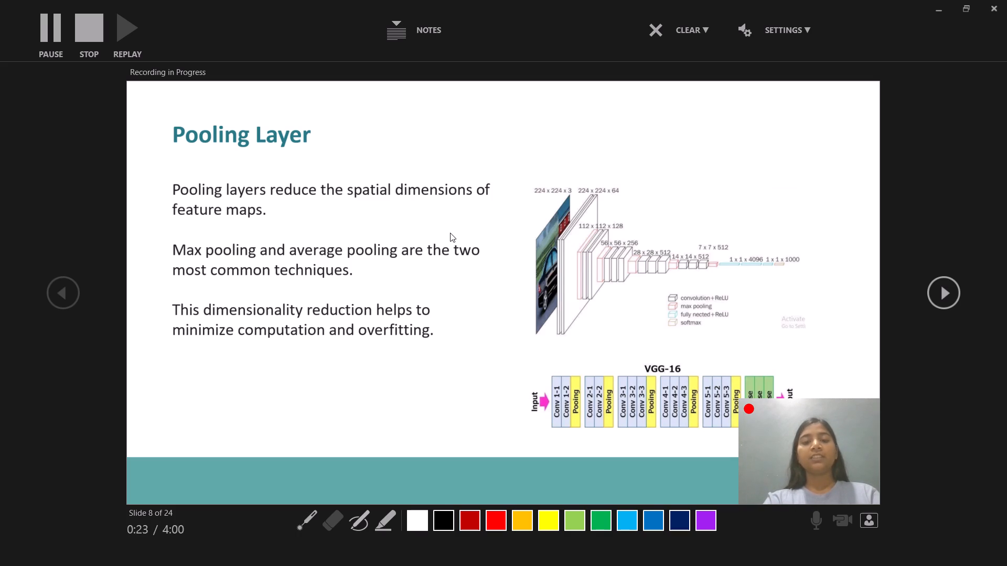
# Advance the recording from the Pooling Layer slide to the Fully Connected Layer slide.
pyautogui.press('Right')
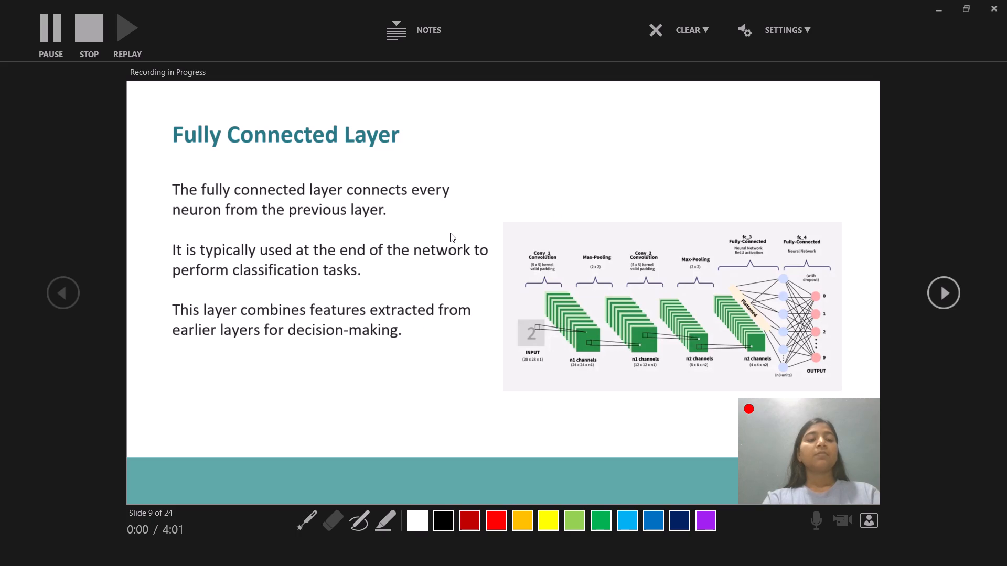
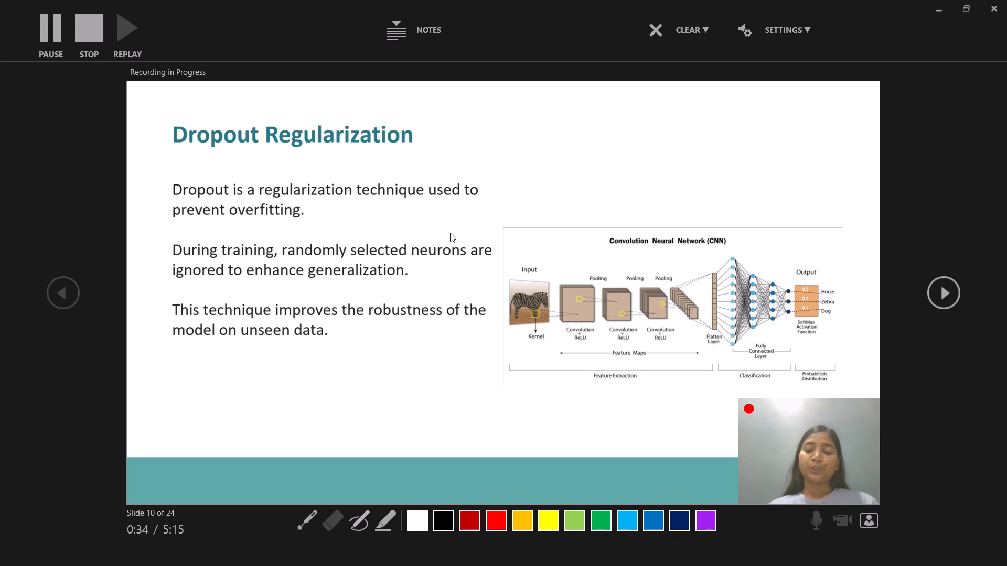
# Continue the narrated recording slide by slide from Dropout Regularization to GoogLeNet (Inception), narrating each slide before advancing.
pyautogui.press('Right')
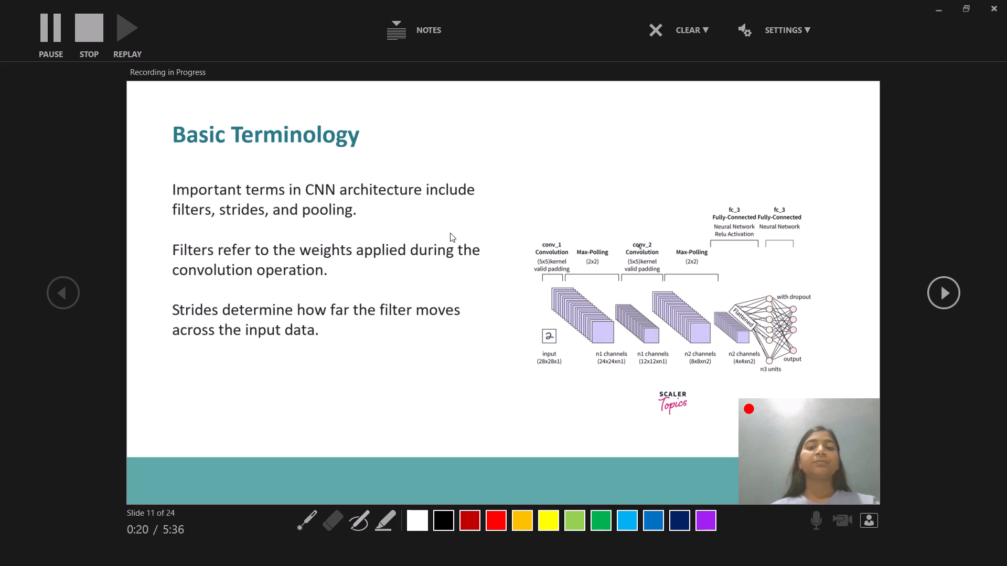
pyautogui.press('Right')
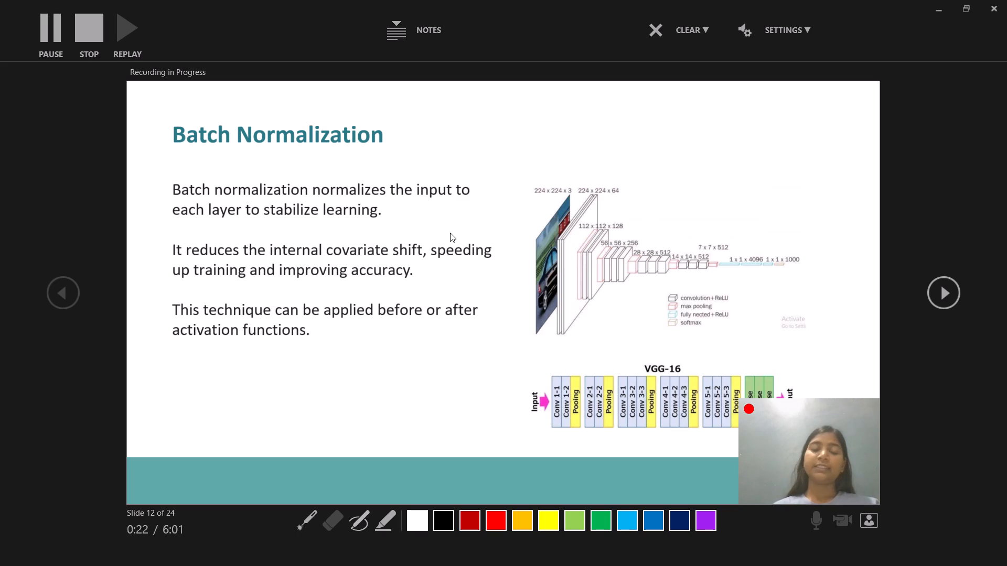
pyautogui.press('Right')
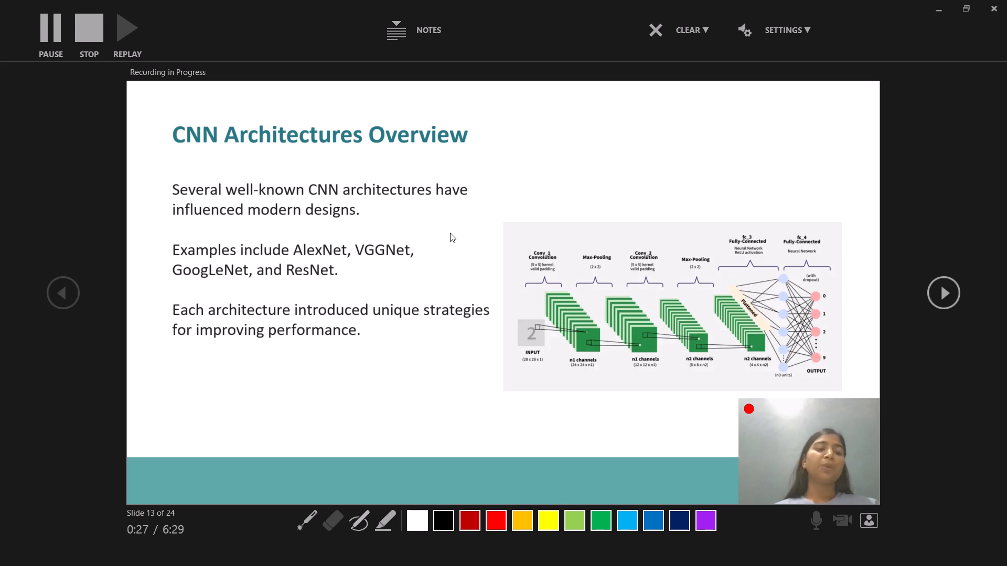
pyautogui.press('Right')
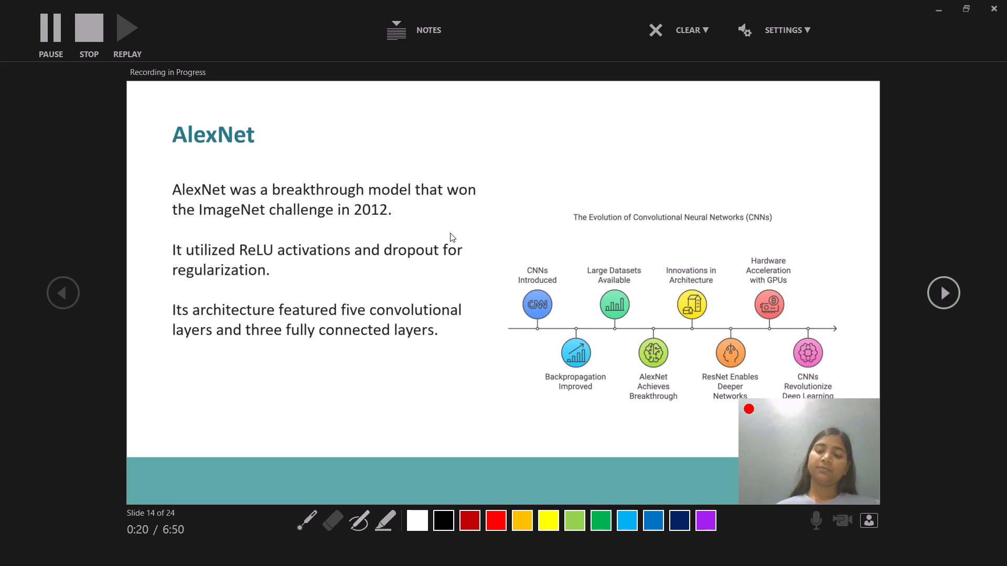
pyautogui.press('Right')
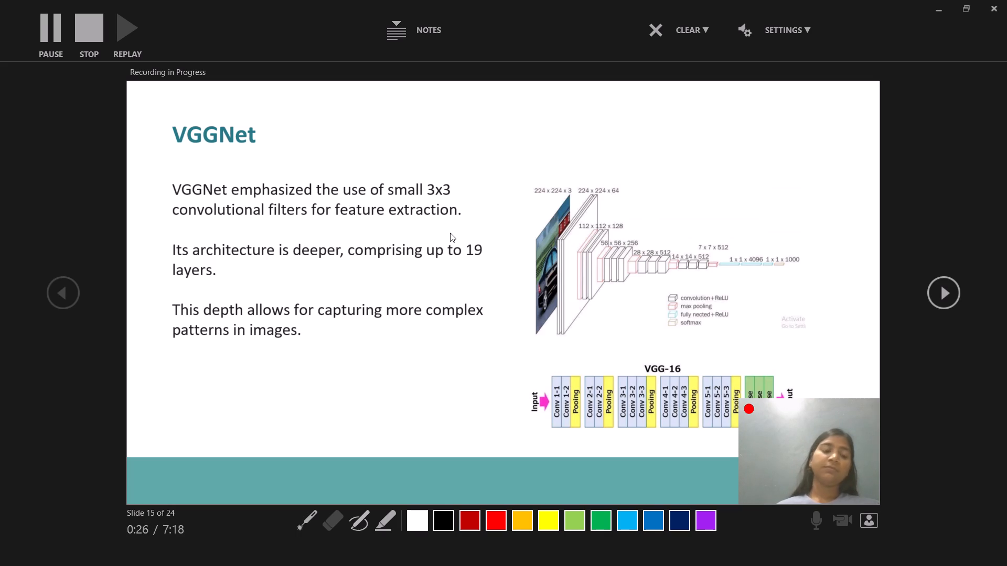
pyautogui.press('Right')
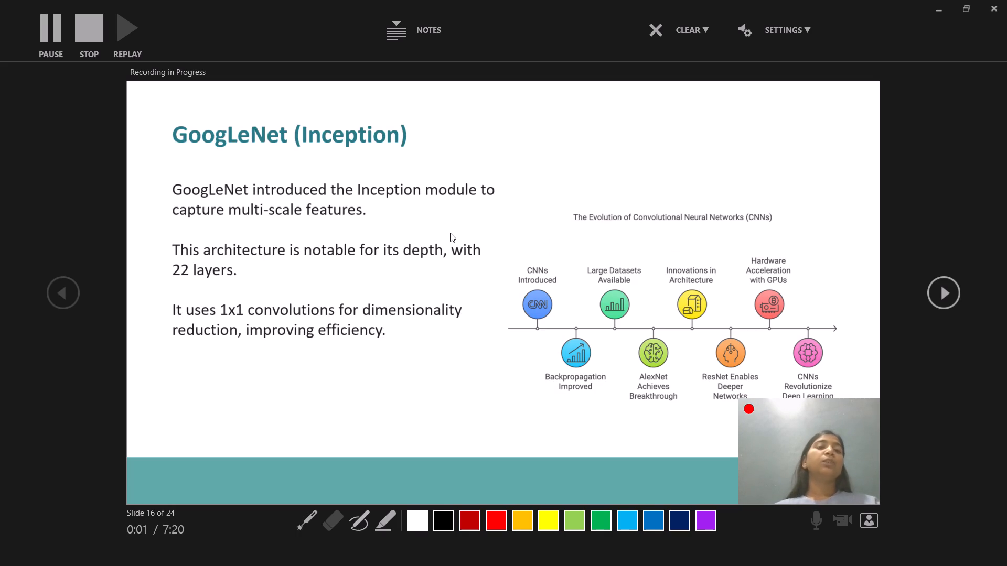
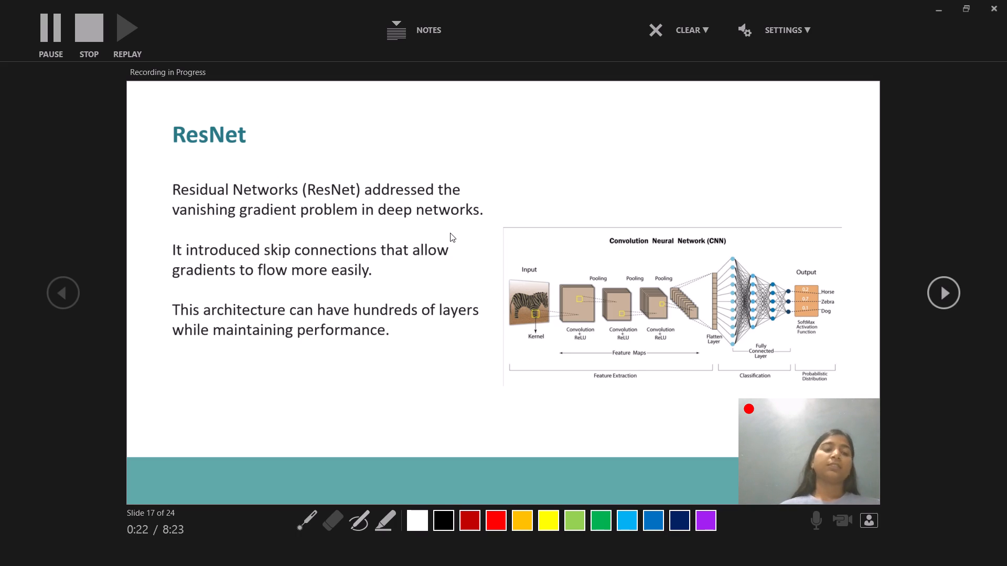
# Continue the narrated recording slide by slide from ResNet through to the Conclusion slide, narrating each slide before advancing.
pyautogui.press('Right')
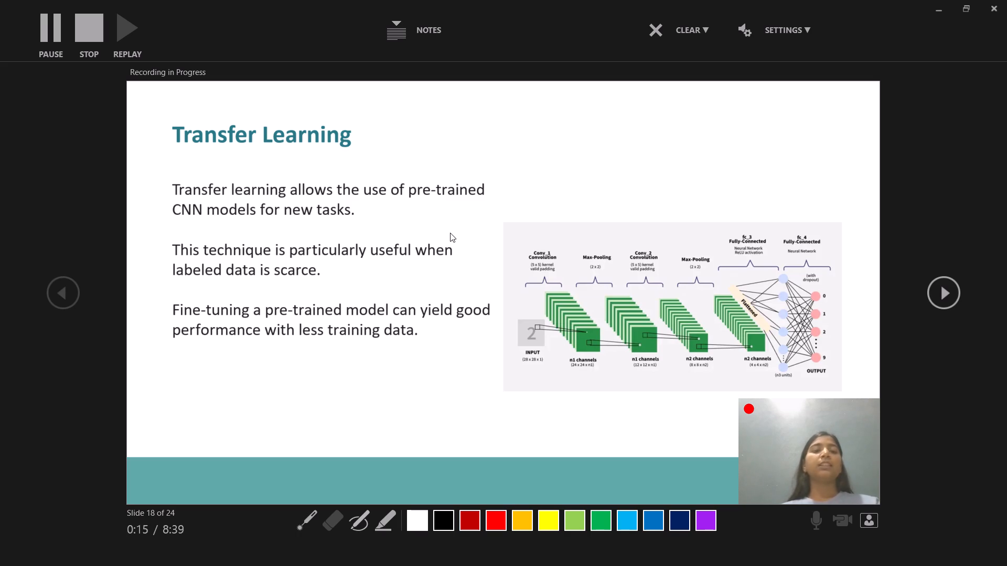
pyautogui.press('Right')
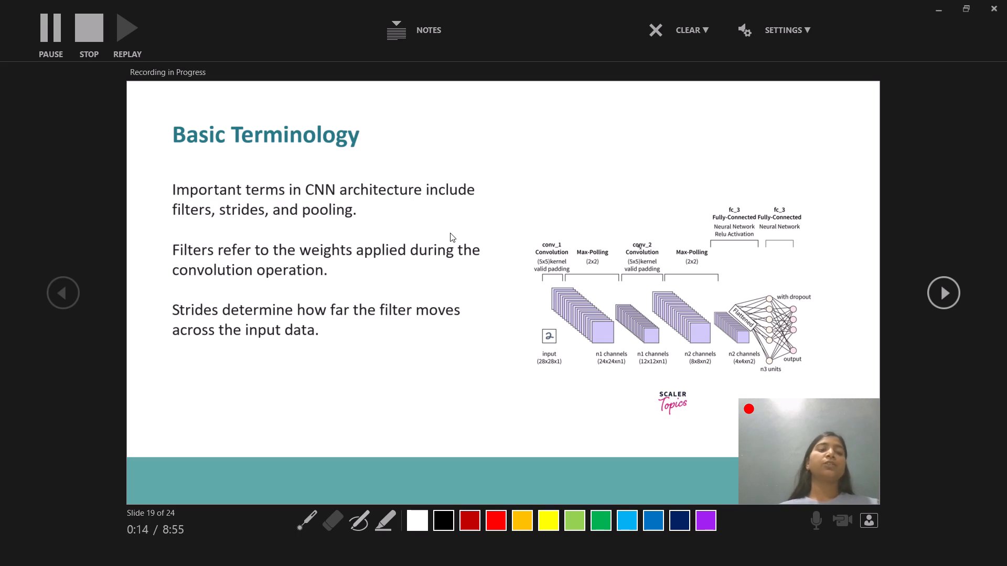
pyautogui.press('Right')
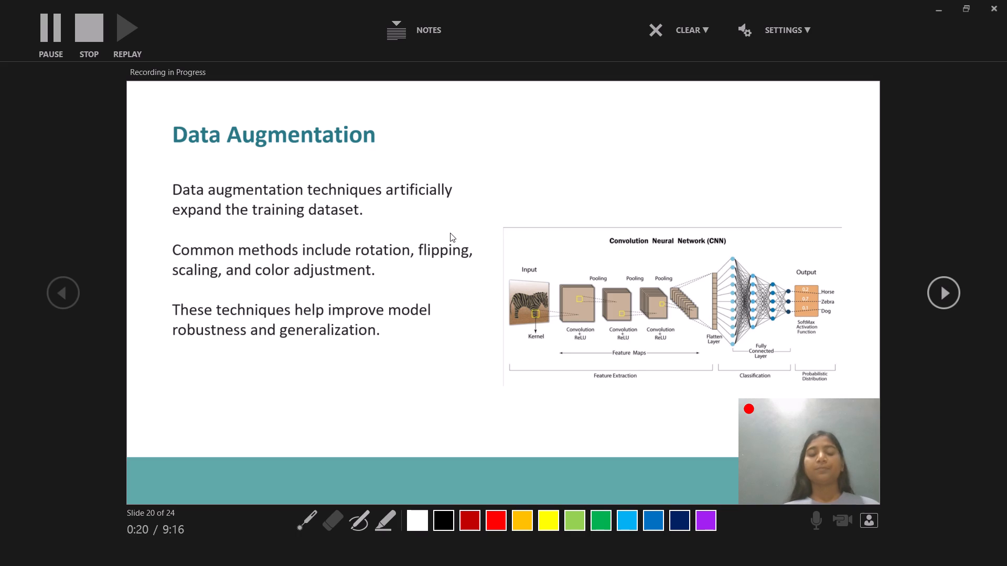
pyautogui.press('Right')
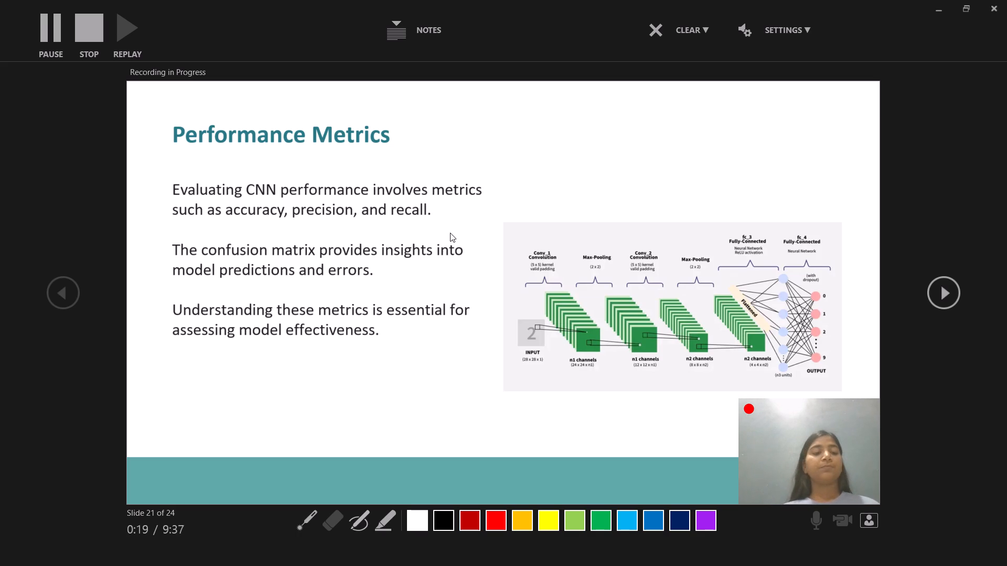
pyautogui.press('Right')
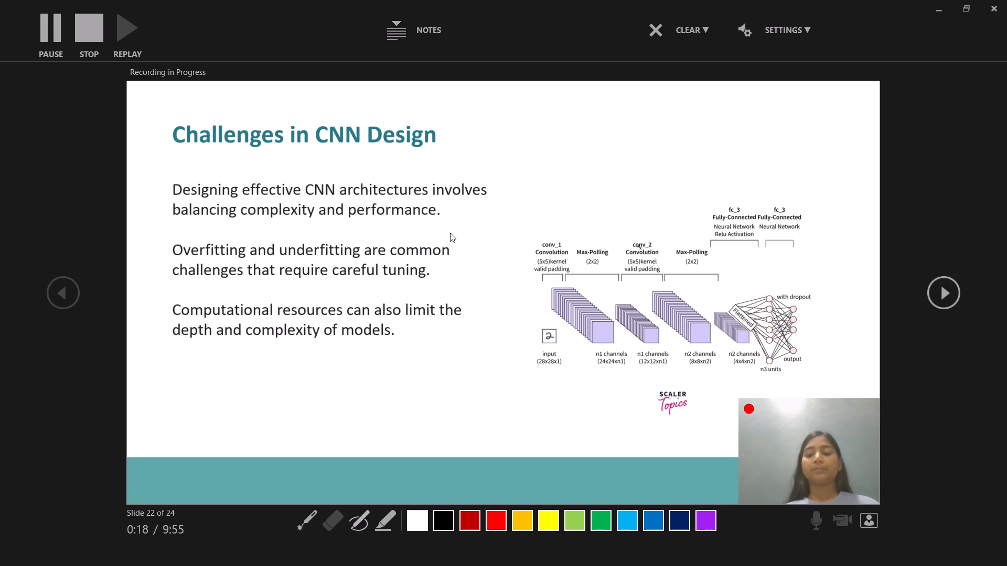
pyautogui.press('Right')
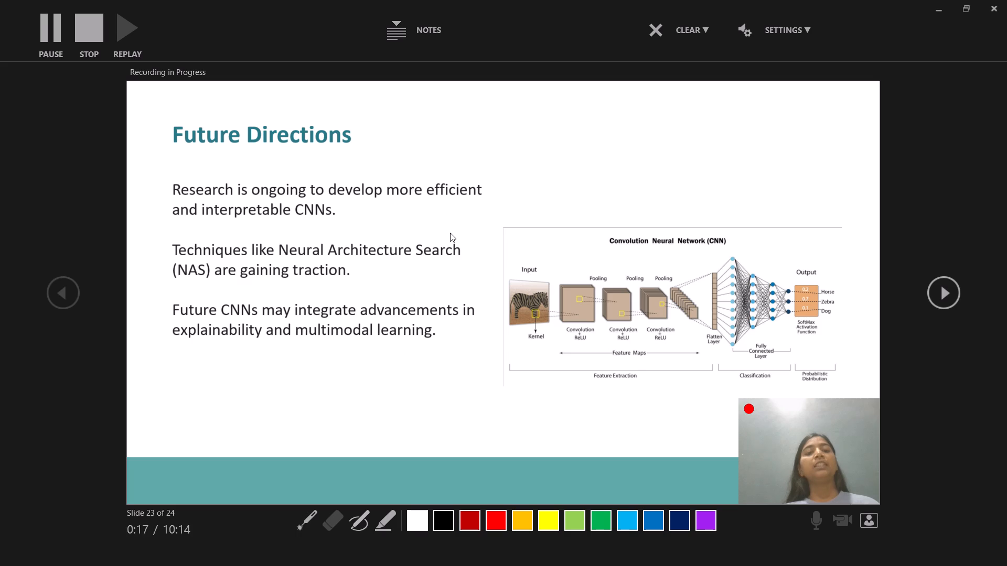
pyautogui.press('Right')
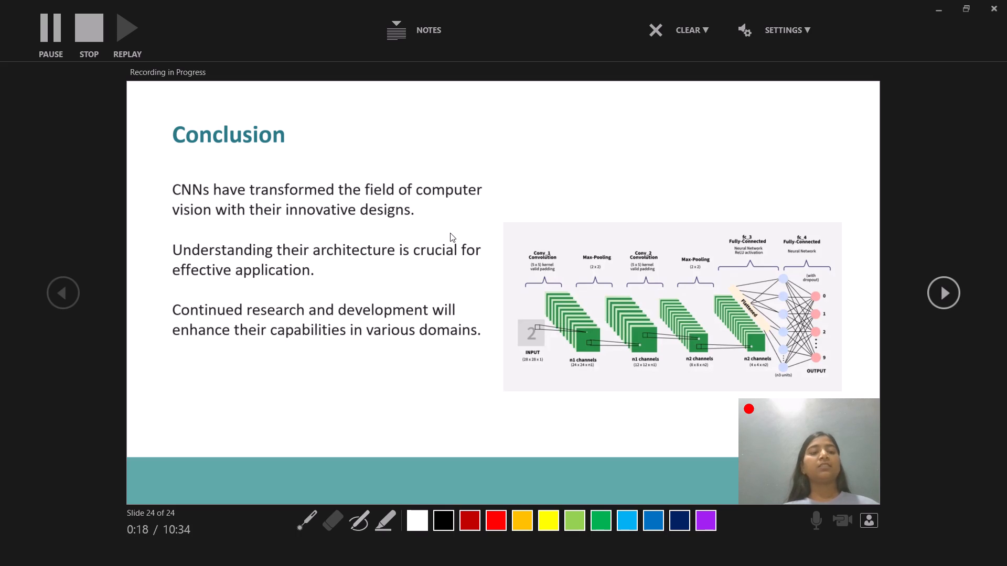
# Stop the narrated recording on the Conclusion slide and return to the normal editing view.
pyautogui.click(48, 37)
pyautogui.click(97, 40)
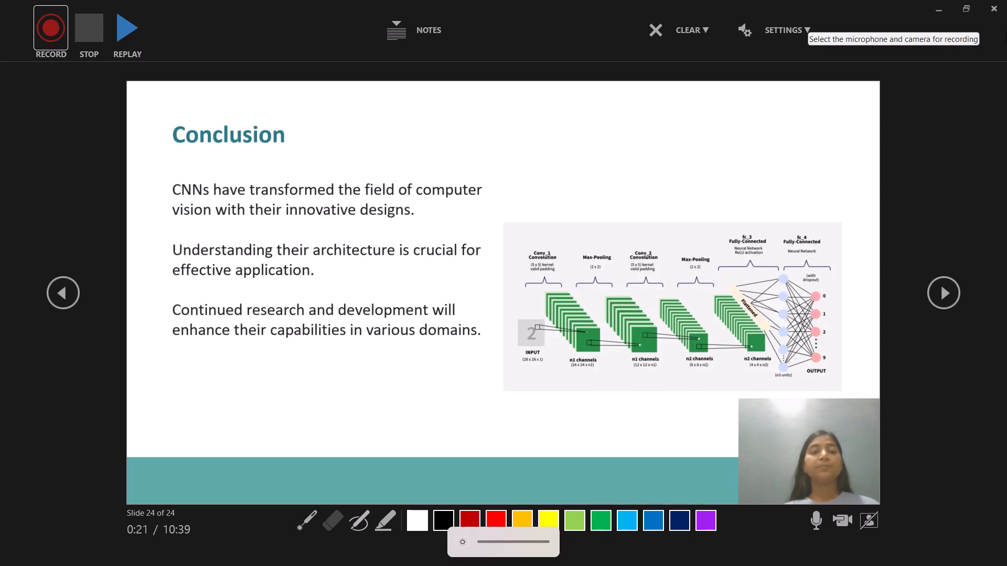
pyautogui.press('Escape')
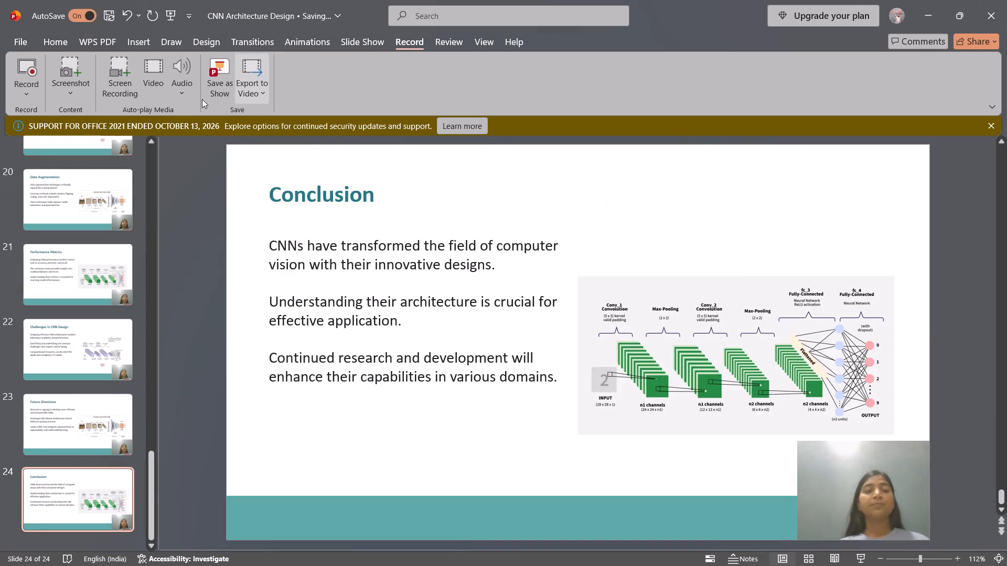
# Export the recorded presentation as an MPEG-4 video named CNN Architecture Design in the Videos folder.
pyautogui.click(247, 90)
pyautogui.click(267, 115)
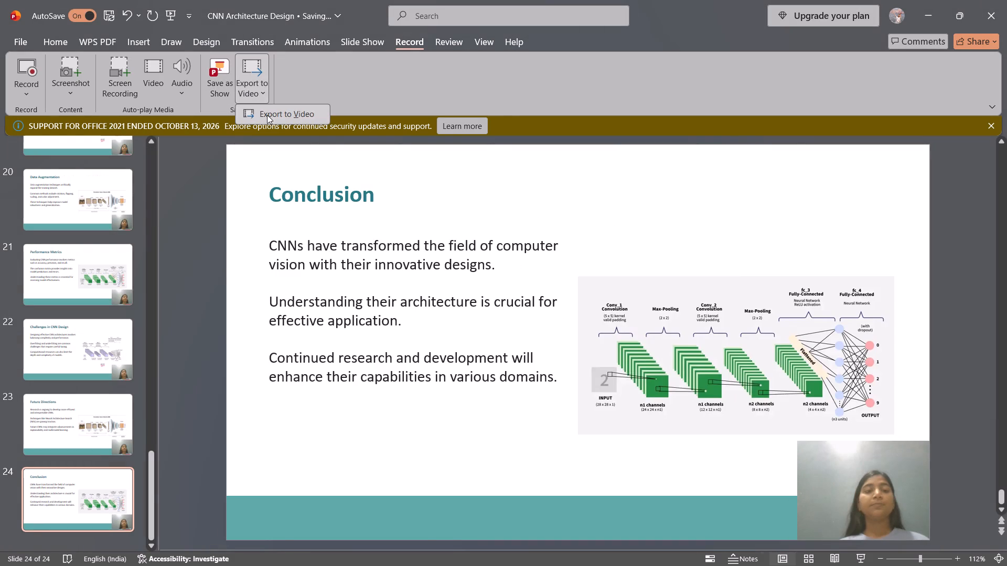
pyautogui.click(361, 273)
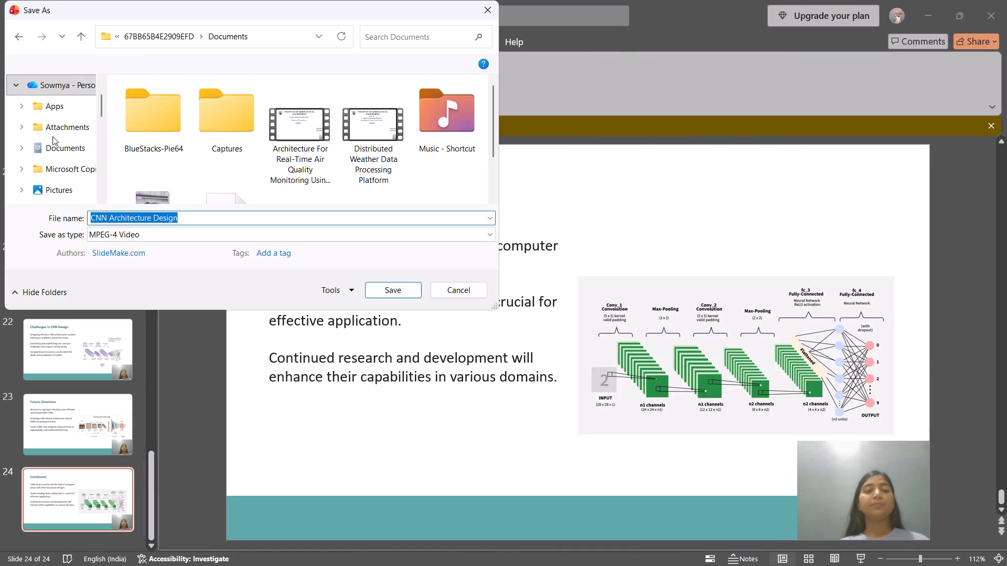
pyautogui.scroll(-1, 52, 136)
pyautogui.scroll(-2, 49, 180)
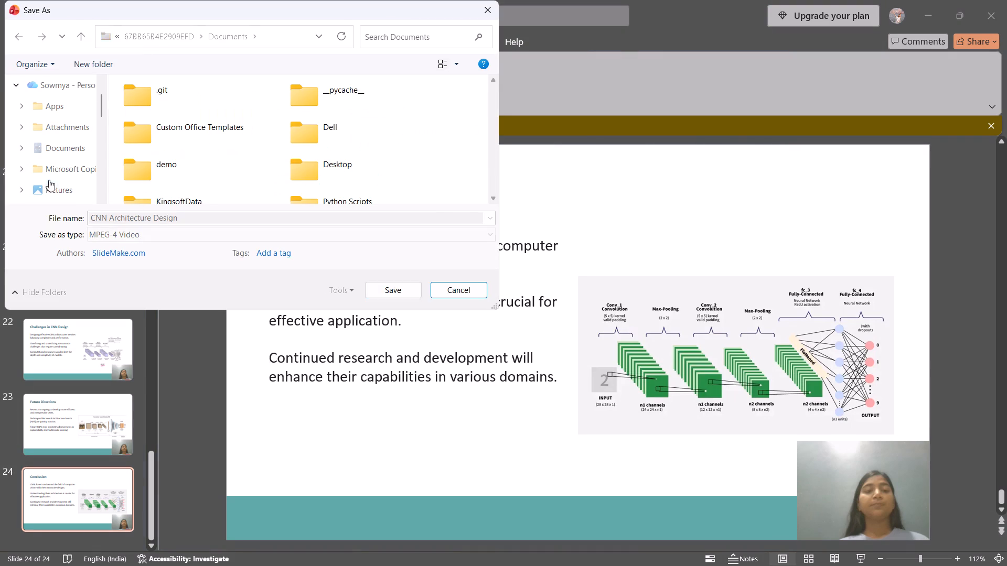
pyautogui.scroll(-1, 49, 180)
pyautogui.scroll(1, 49, 180)
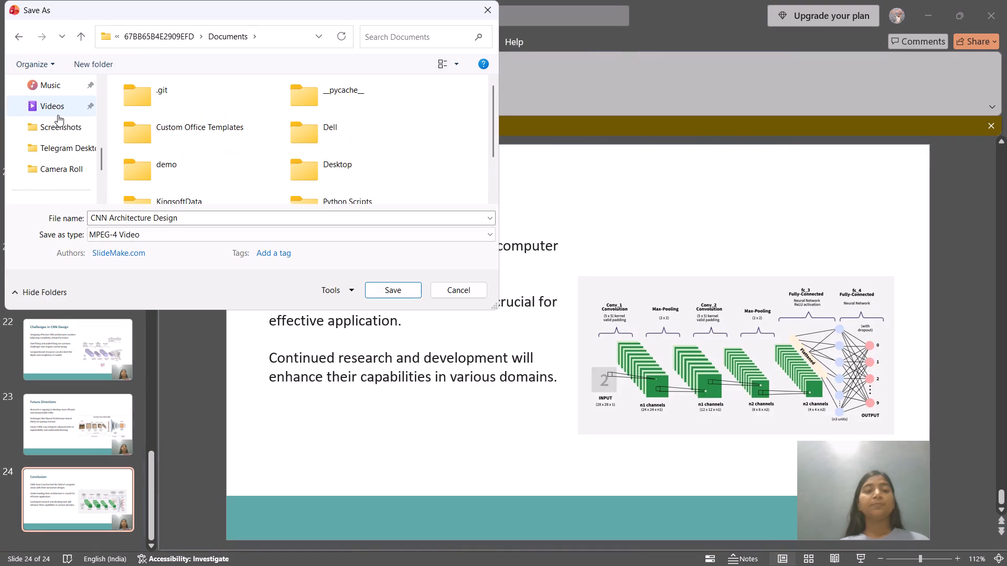
pyautogui.click(58, 115)
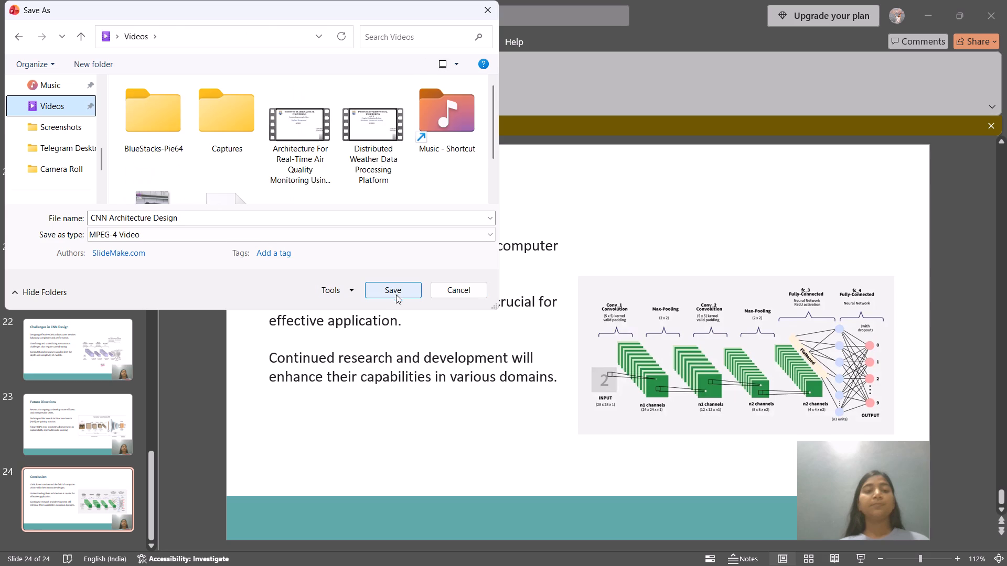
pyautogui.click(398, 292)
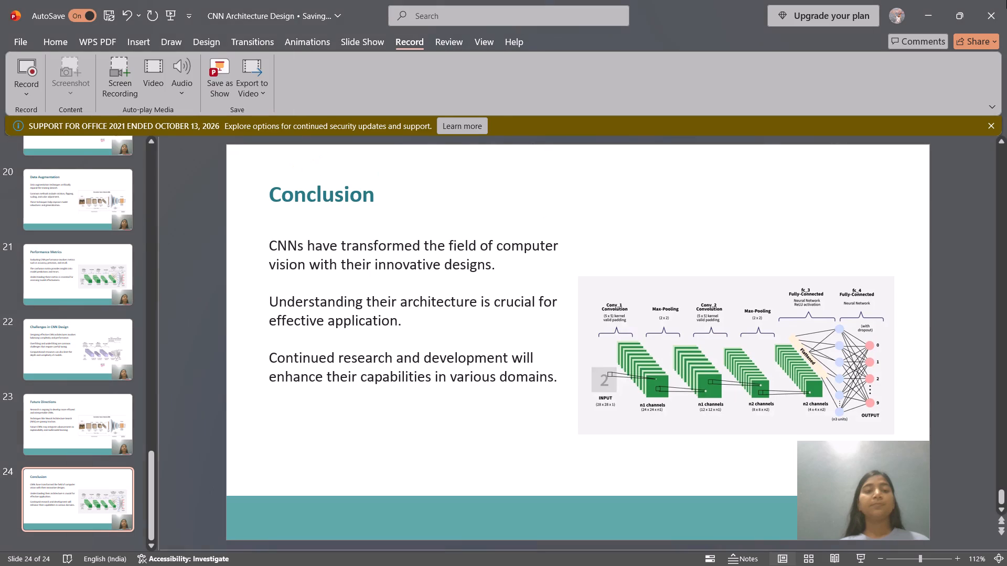
# Switch to Microsoft Edge and read the Security Topics Explained chat, covering confidentiality, integrity, availability and the start of Cryptographic Techniques.
pyautogui.click(608, 558)
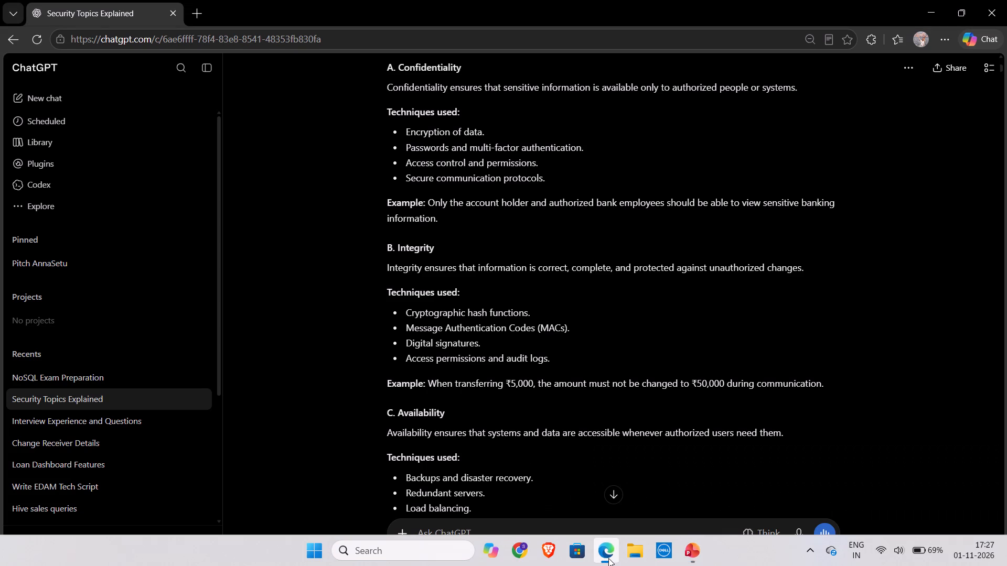
pyautogui.scroll(2, 496, 258)
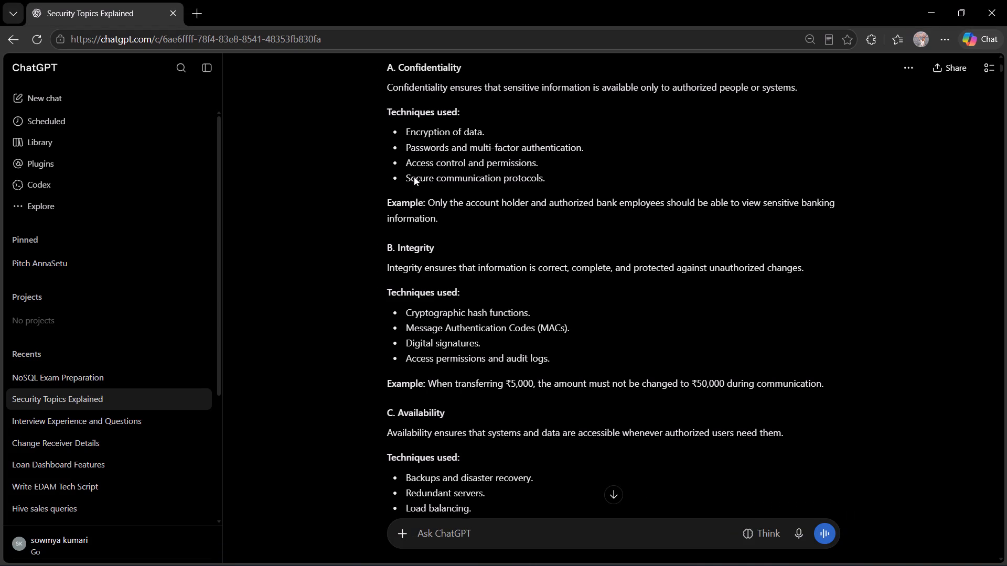
pyautogui.scroll(2, 414, 177)
pyautogui.scroll(-2, 414, 177)
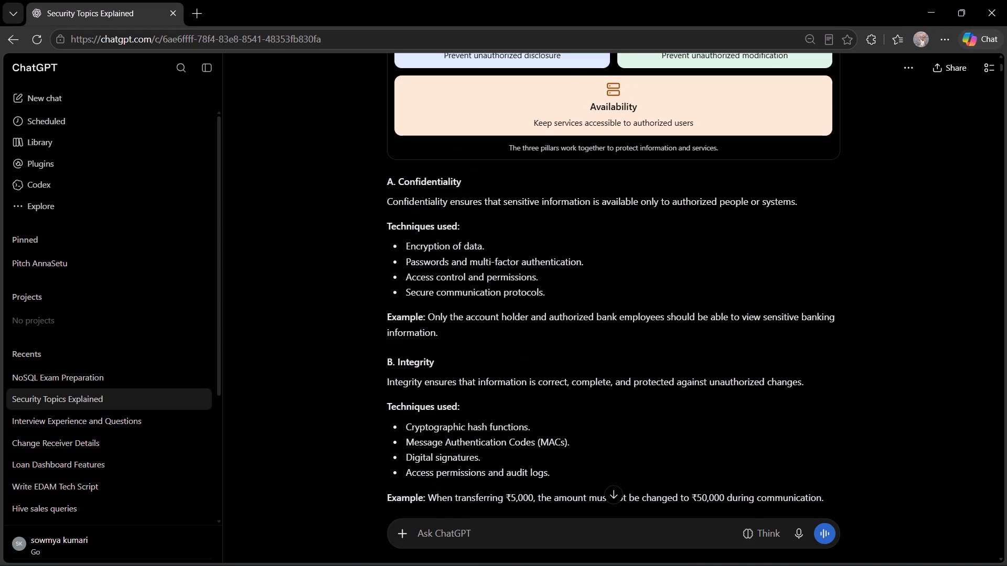
pyautogui.scroll(-1, 414, 177)
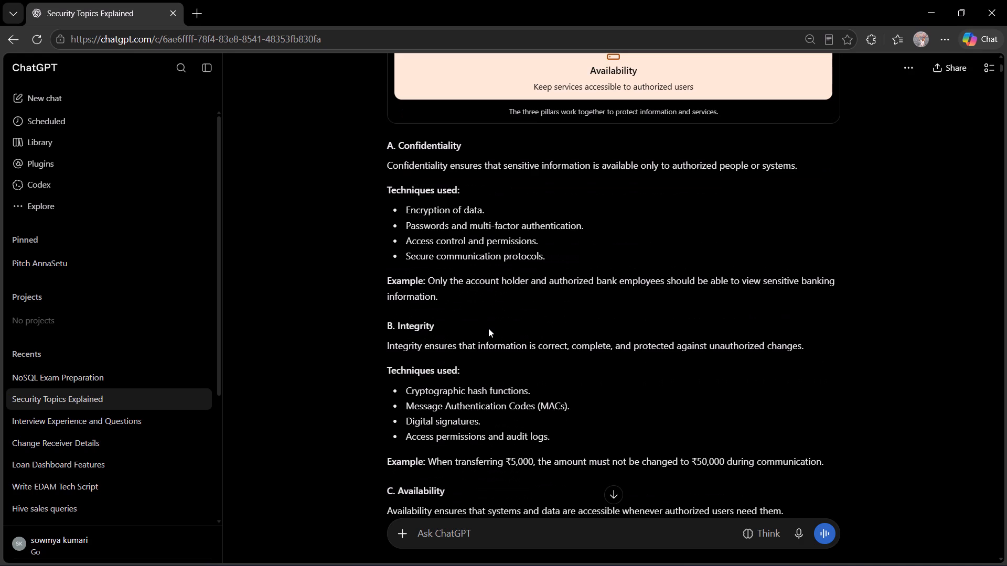
pyautogui.scroll(-2, 488, 328)
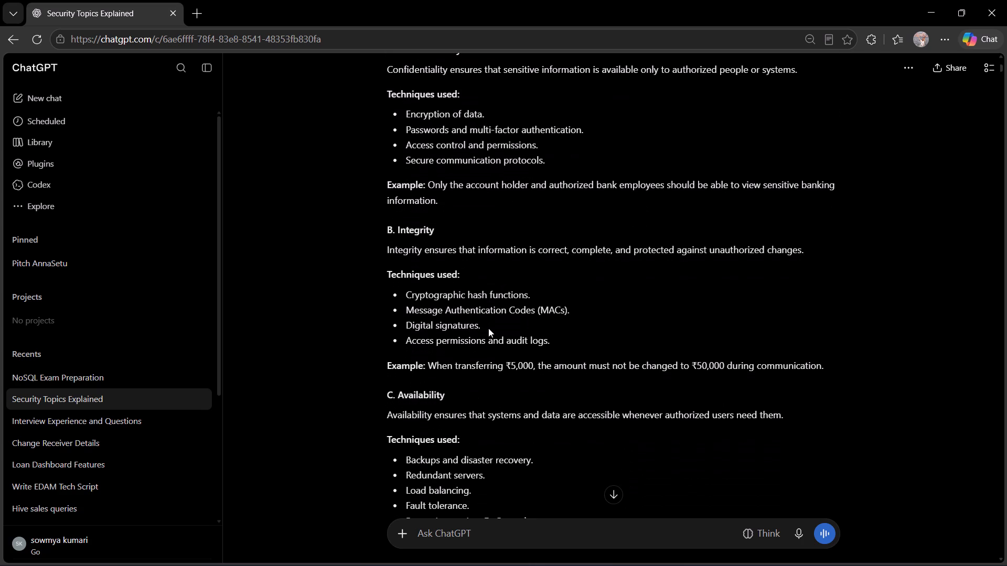
pyautogui.scroll(-2, 488, 328)
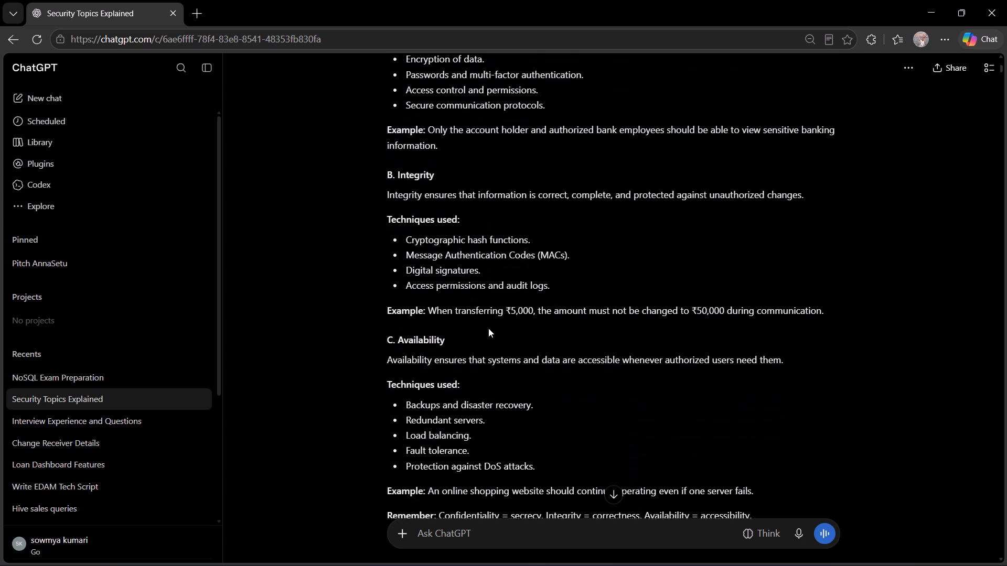
pyautogui.scroll(-3, 488, 328)
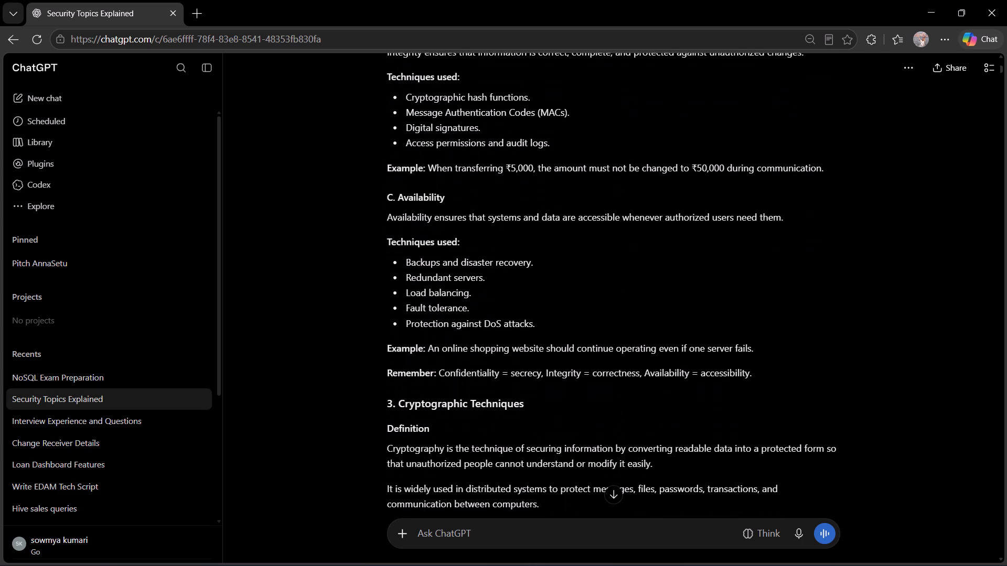
pyautogui.scroll(-2, 488, 328)
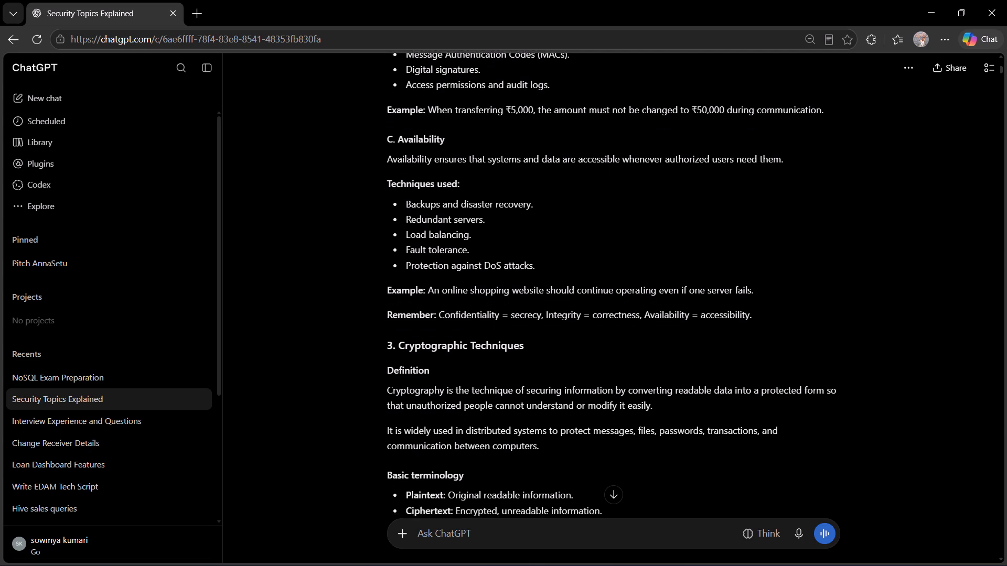
pyautogui.scroll(-1, 488, 328)
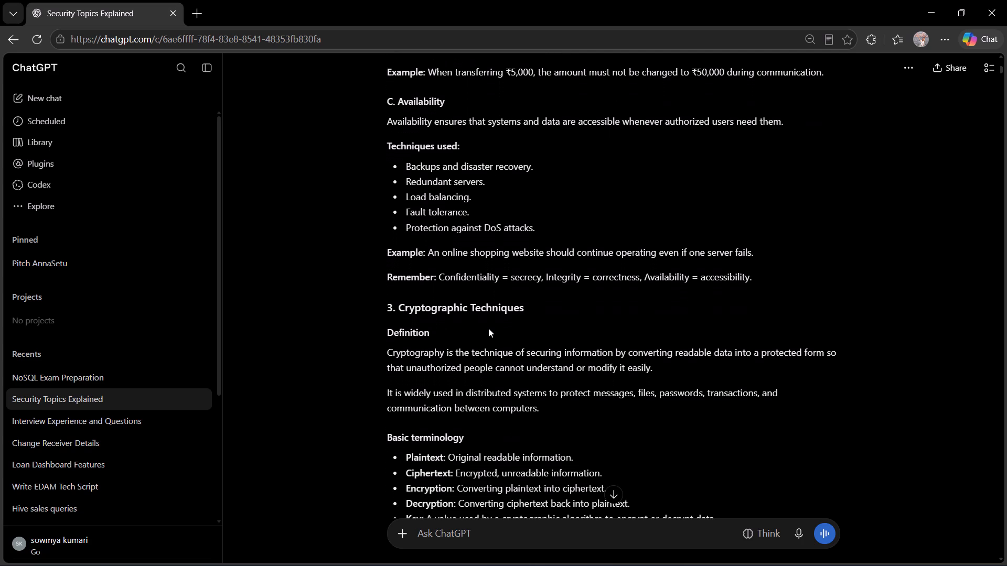
pyautogui.scroll(-1, 488, 328)
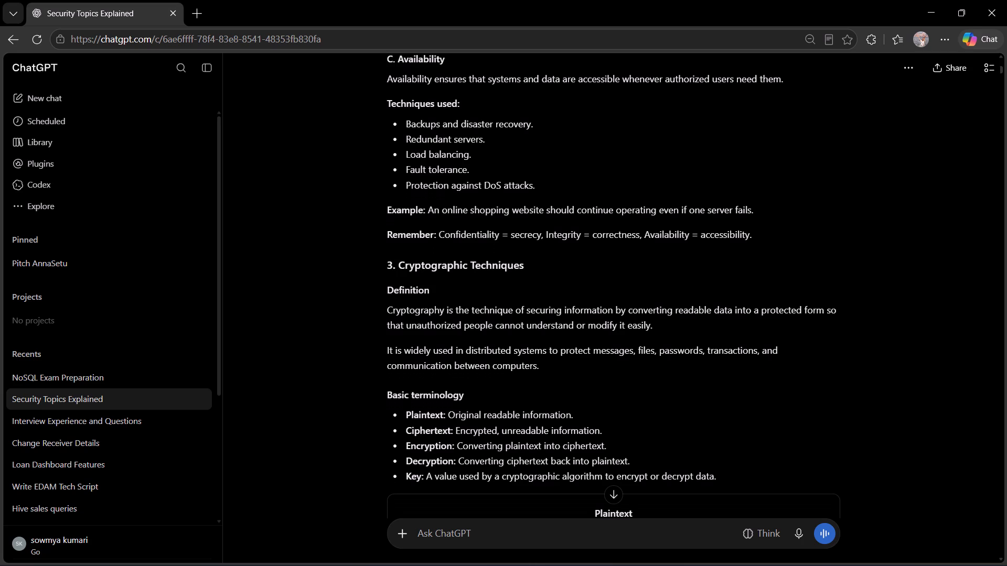
pyautogui.scroll(-1, 488, 328)
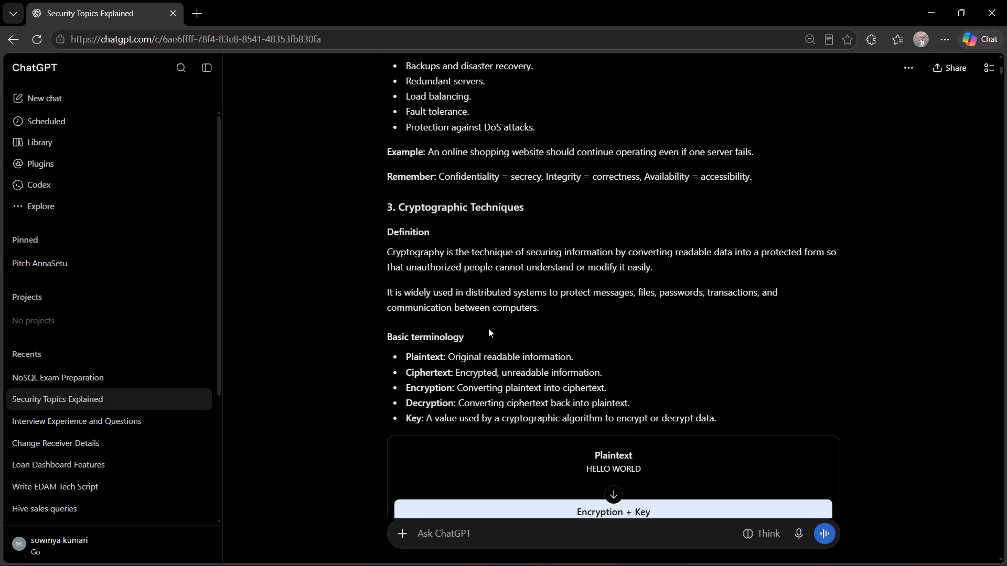
pyautogui.scroll(-3, 488, 328)
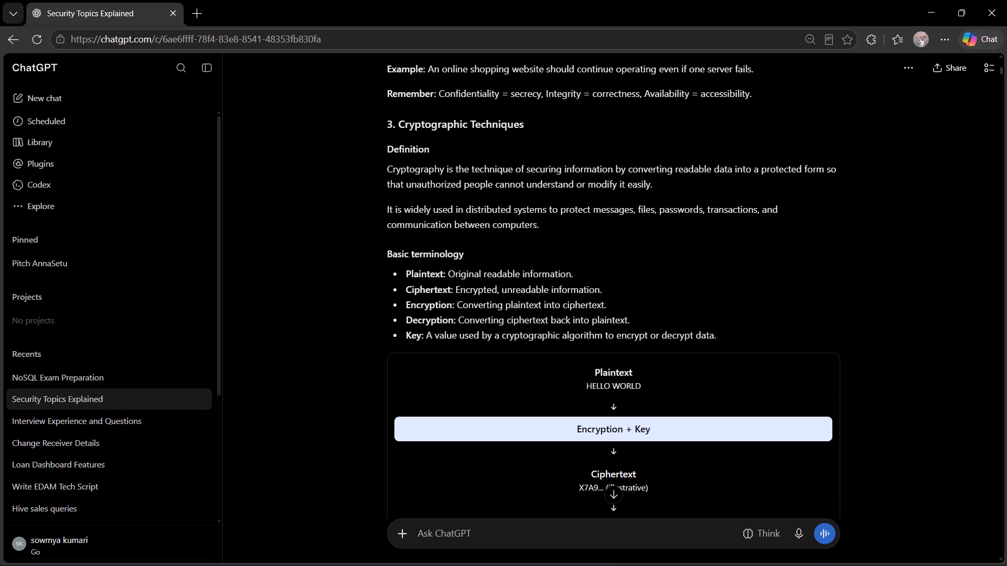
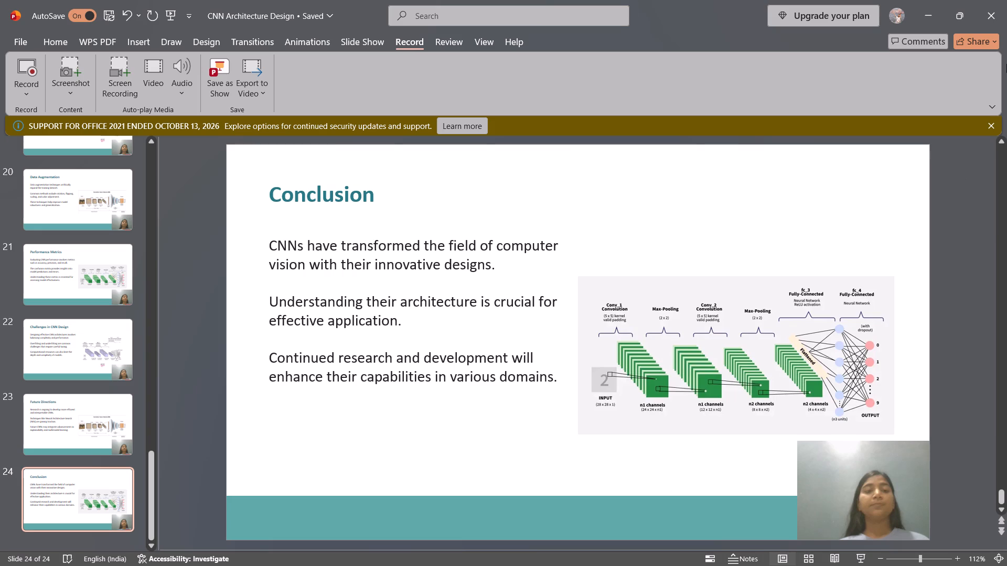
pyautogui.click(1005, 0)
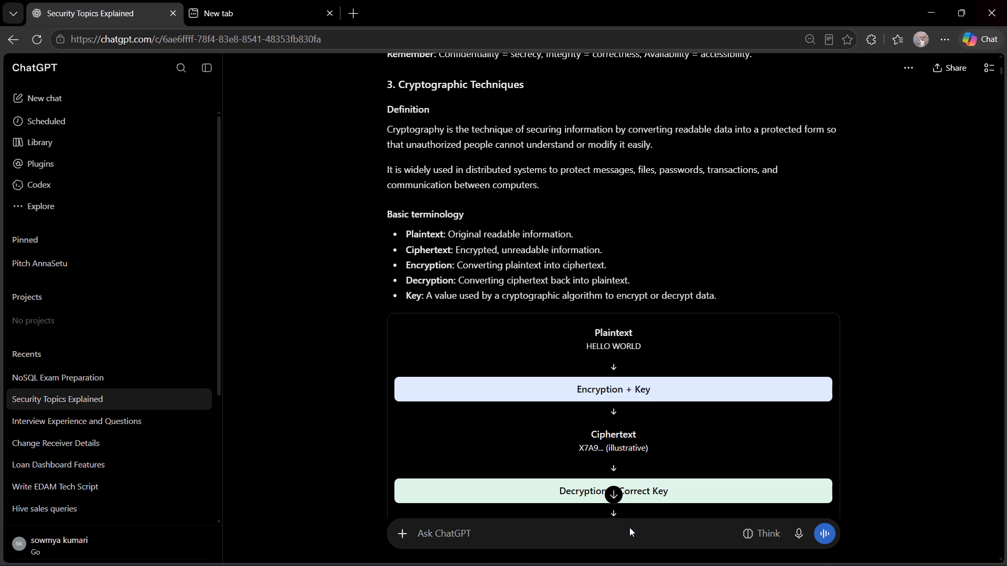
# Switch to Google Chrome, search the web for drive and open Google Drive from the results.
pyautogui.click(526, 556)
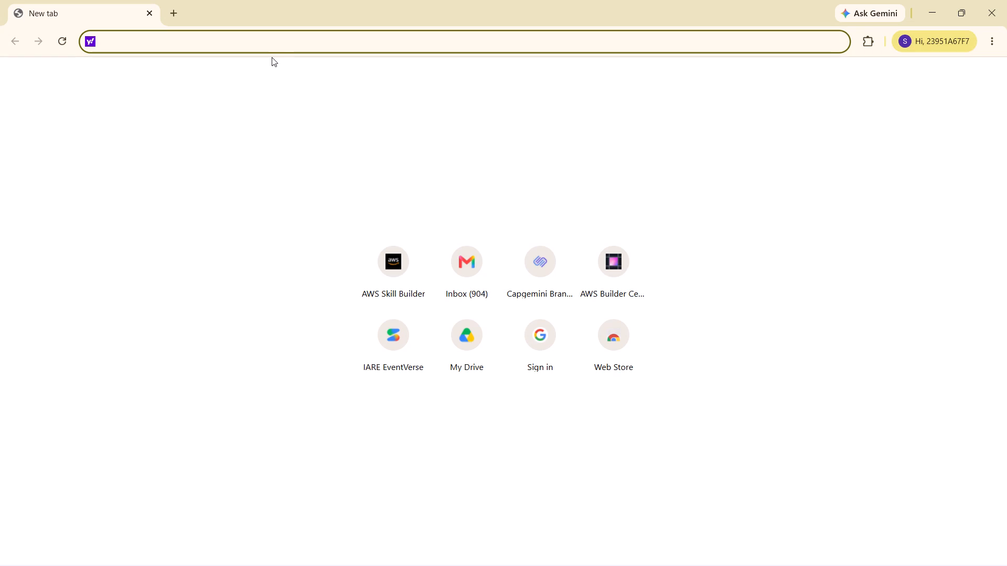
pyautogui.write('drive')
pyautogui.press('space')
pyautogui.press('Return')
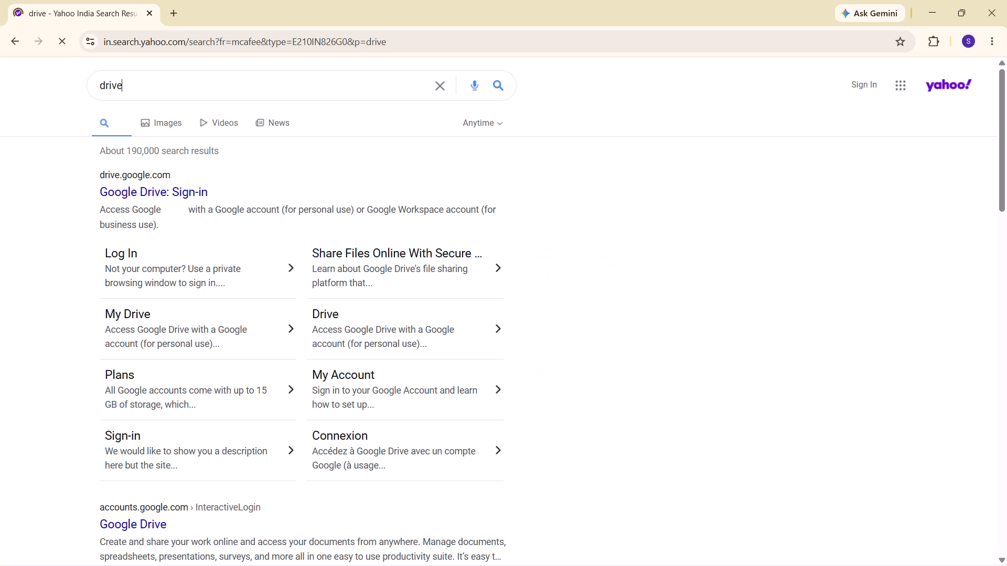
pyautogui.click(115, 200)
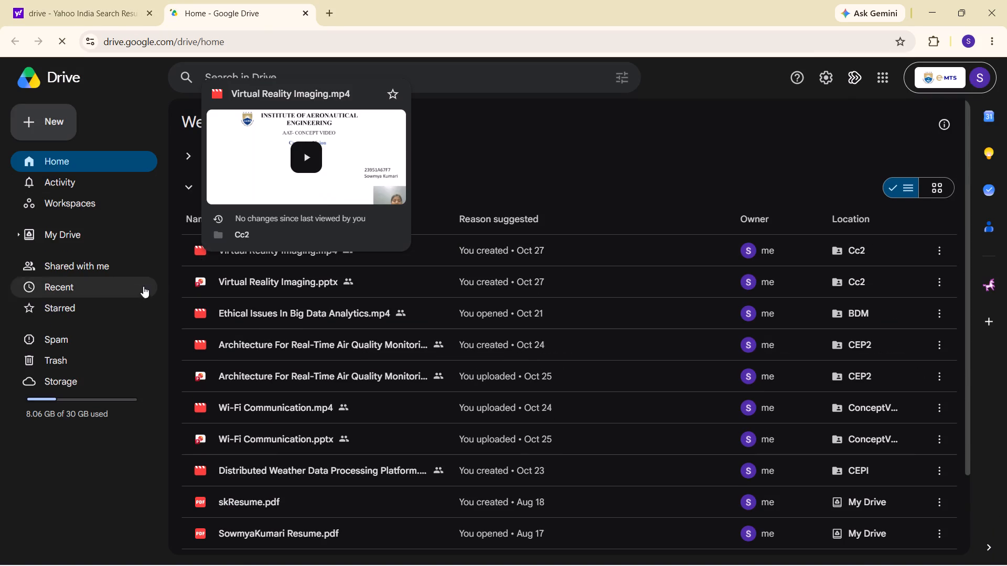
# Open the DLT CV folder in My Drive.
pyautogui.click(98, 236)
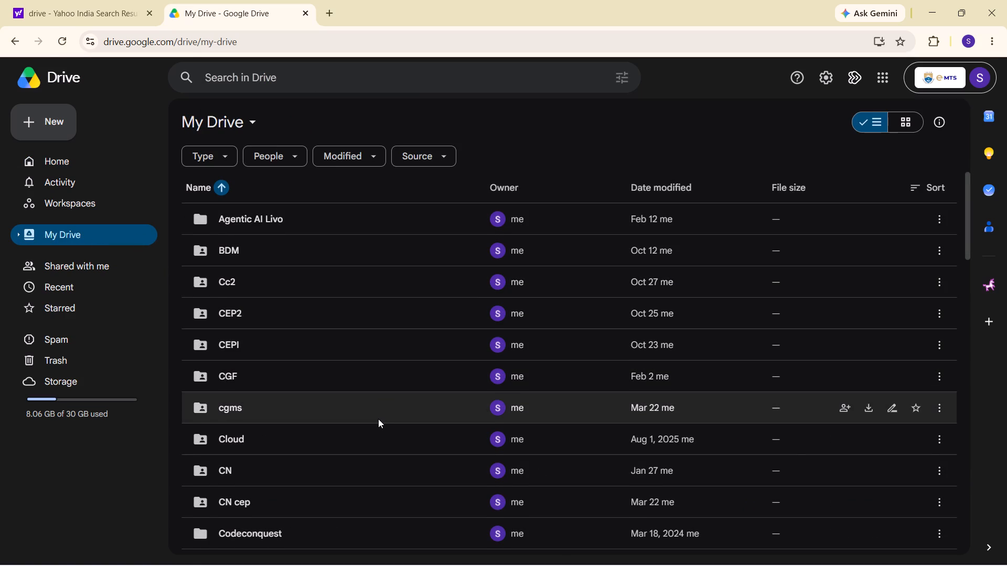
pyautogui.scroll(-2, 378, 419)
pyautogui.scroll(2, 378, 419)
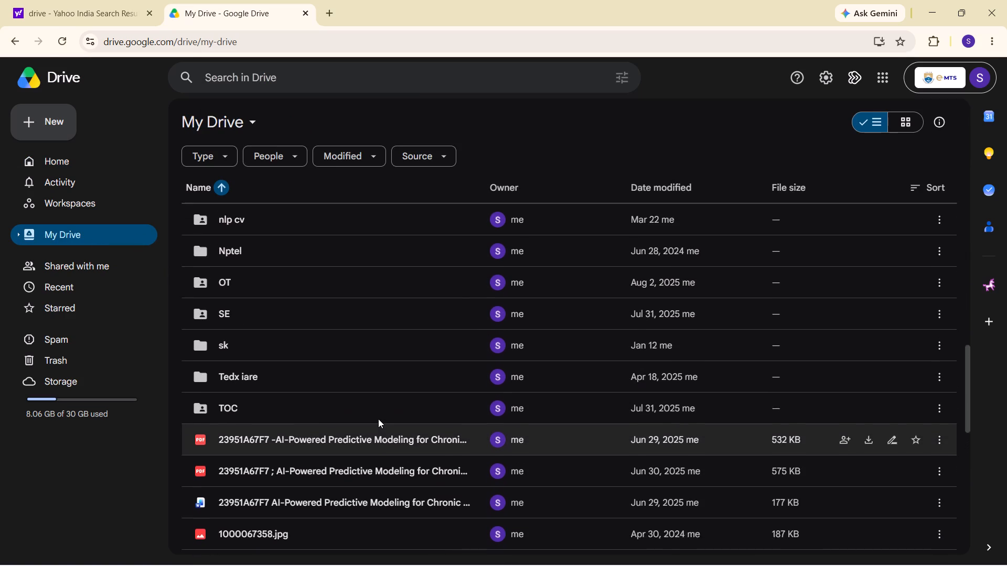
pyautogui.scroll(2, 378, 419)
pyautogui.scroll(1, 333, 329)
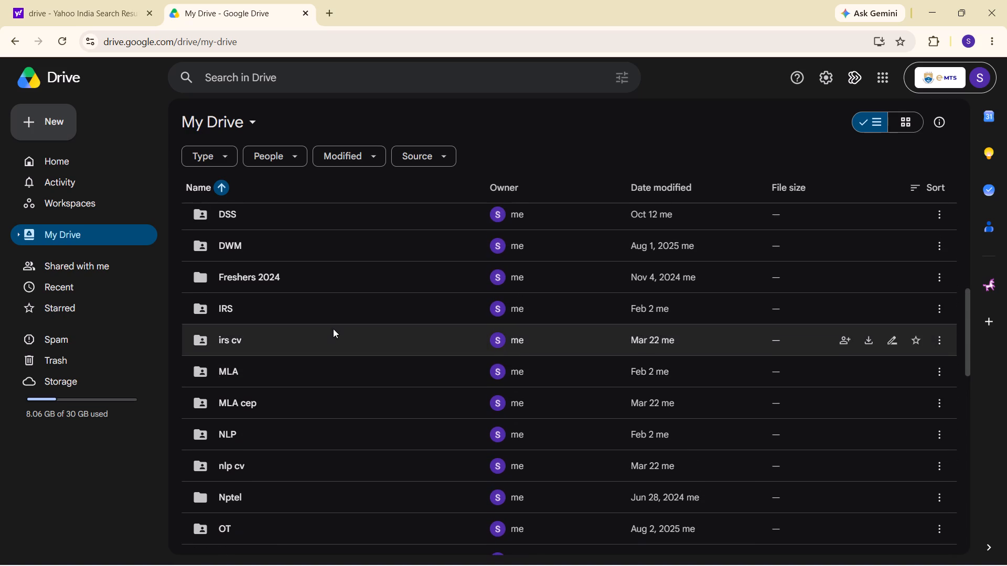
pyautogui.scroll(2, 333, 329)
pyautogui.scroll(2, 308, 258)
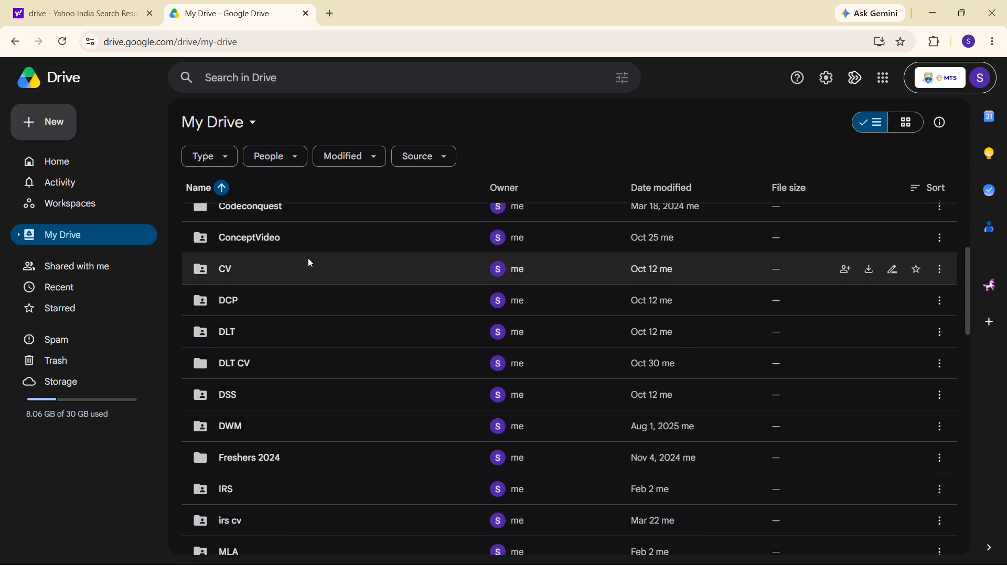
pyautogui.scroll(1, 308, 258)
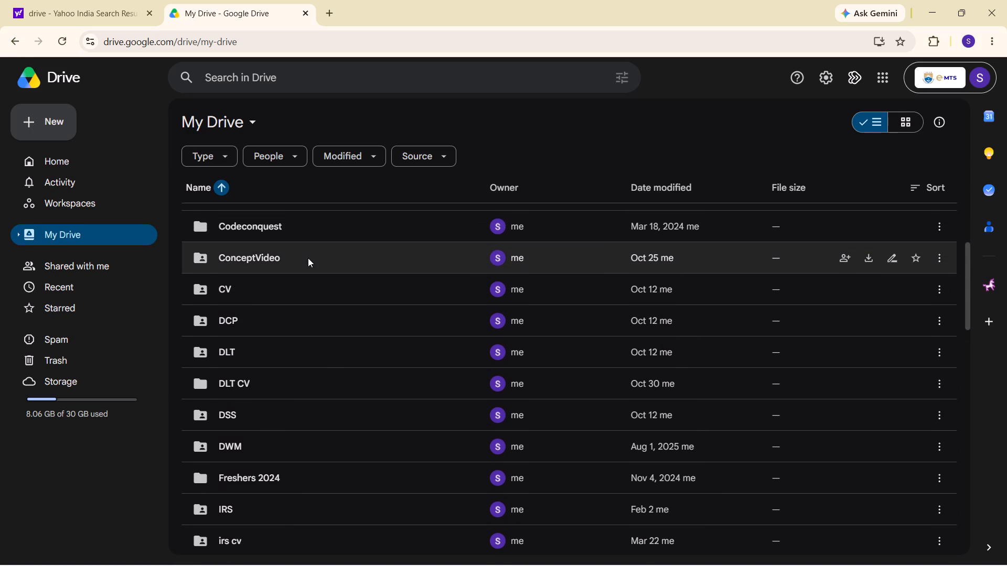
pyautogui.doubleClick(370, 387)
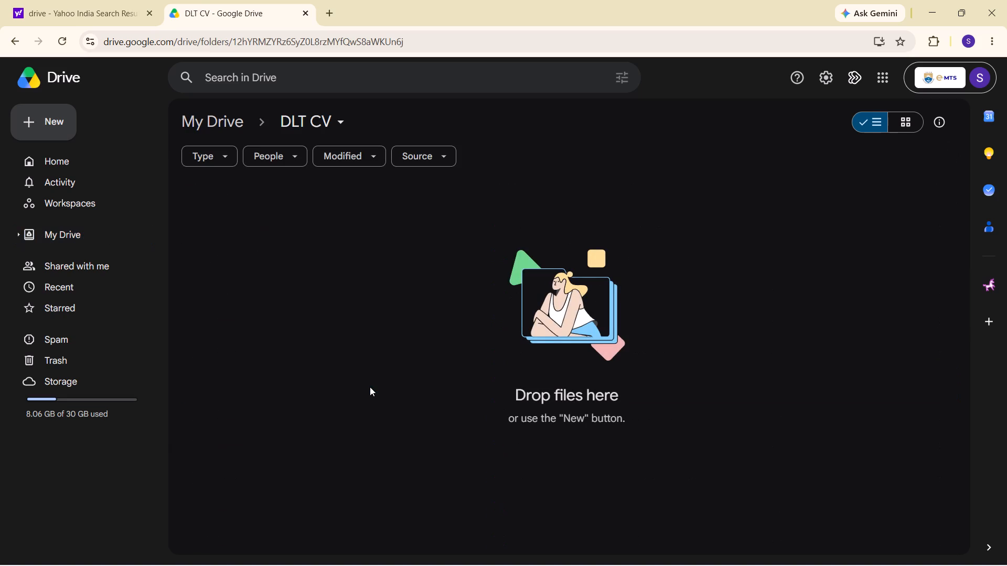
# Upload the CNN Architecture Design PowerPoint file from the Documents folder into DLT CV.
pyautogui.click(68, 135)
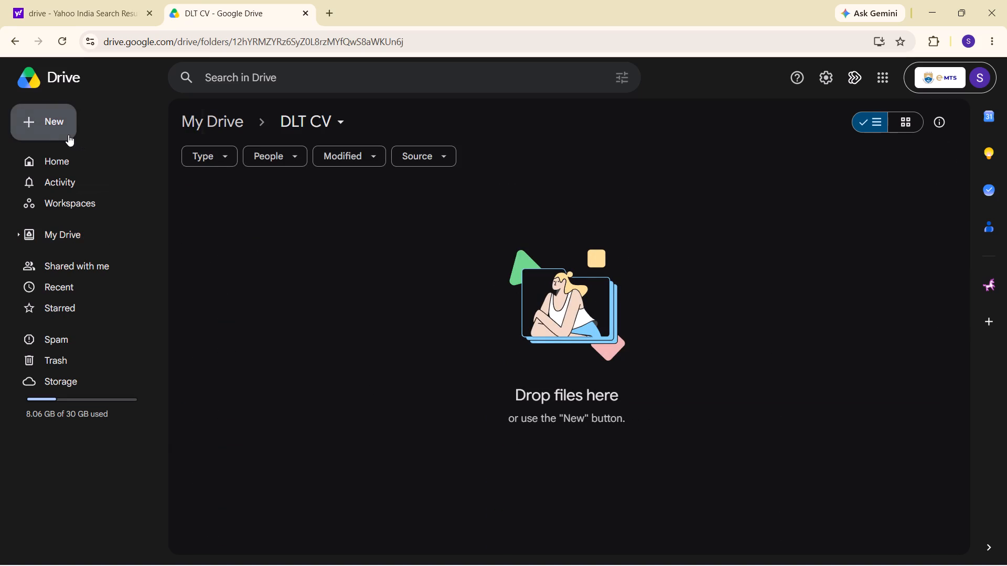
pyautogui.click(97, 149)
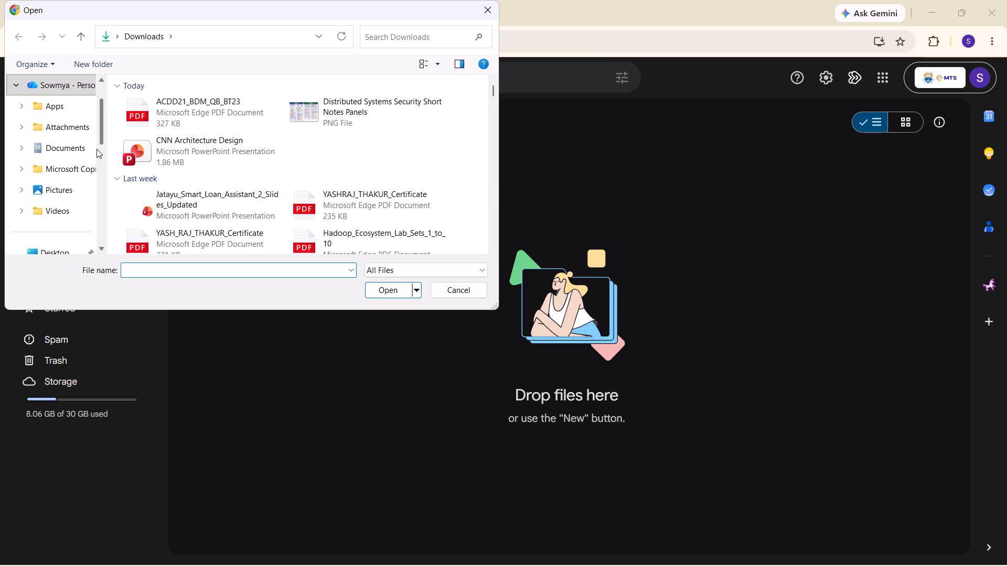
pyautogui.scroll(-1, 84, 182)
pyautogui.click(60, 166)
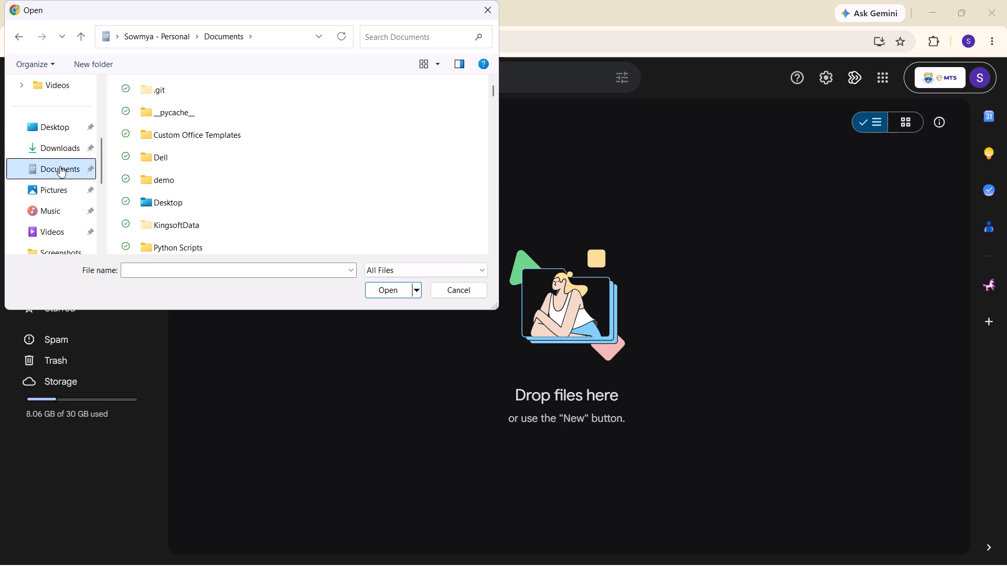
pyautogui.scroll(-3, 229, 175)
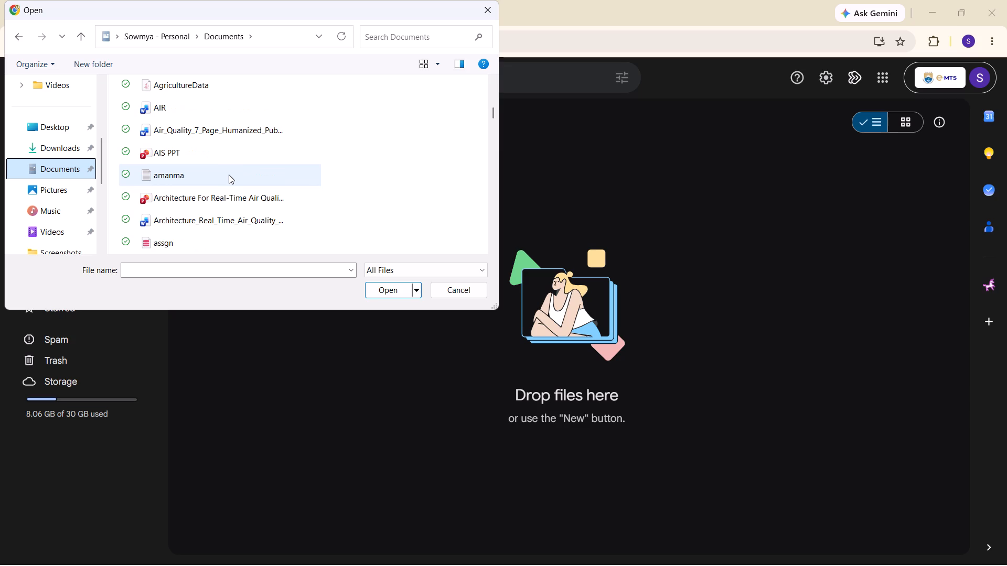
pyautogui.scroll(-2, 229, 175)
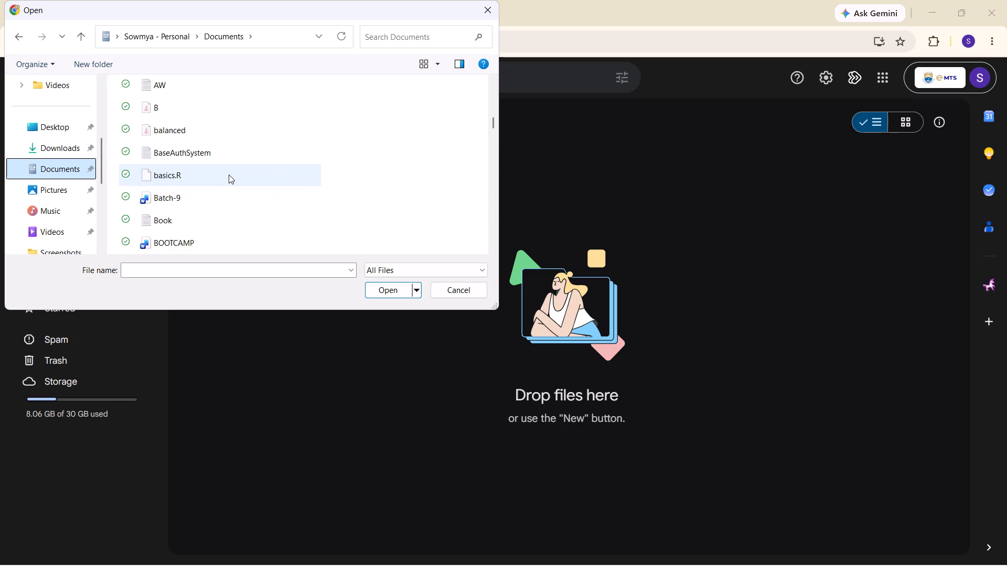
pyautogui.scroll(-2, 229, 175)
pyautogui.scroll(1, 229, 175)
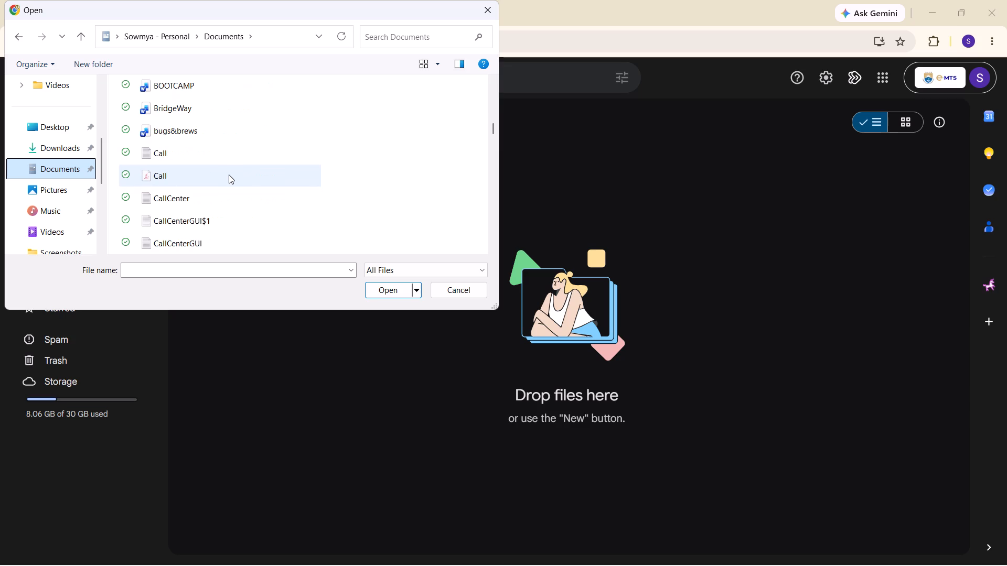
pyautogui.scroll(1, 229, 175)
pyautogui.scroll(-2, 229, 175)
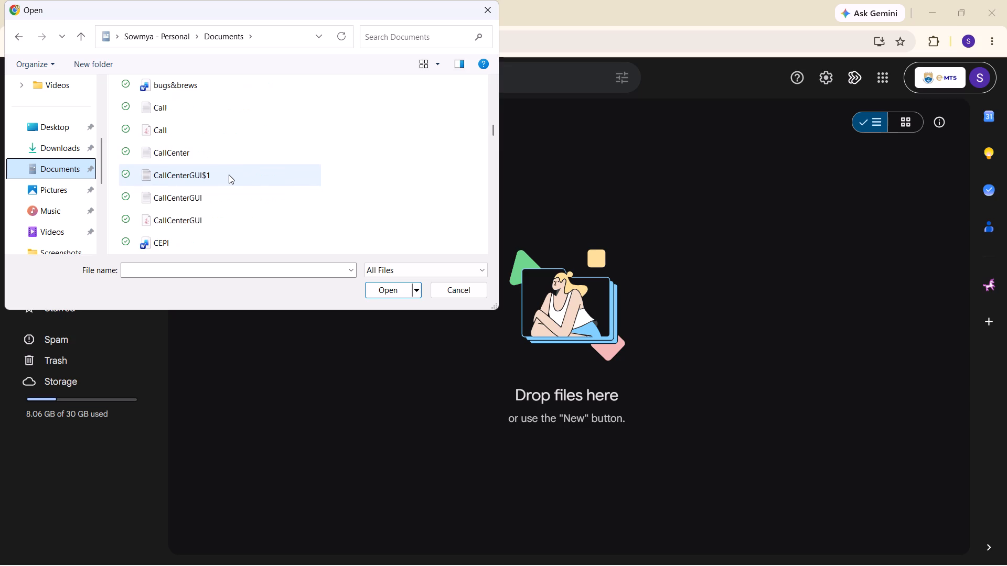
pyautogui.scroll(-1, 229, 175)
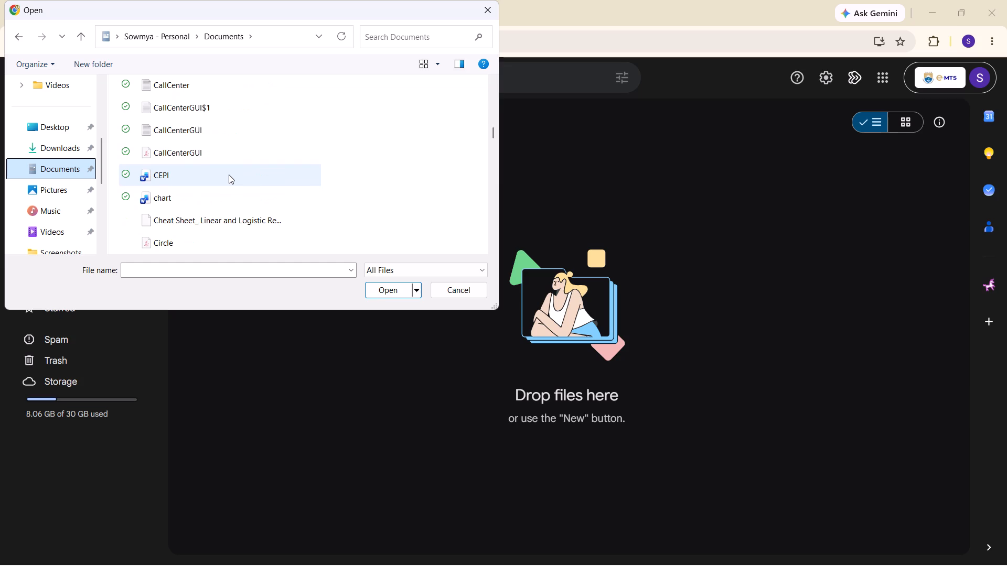
pyautogui.scroll(-1, 229, 175)
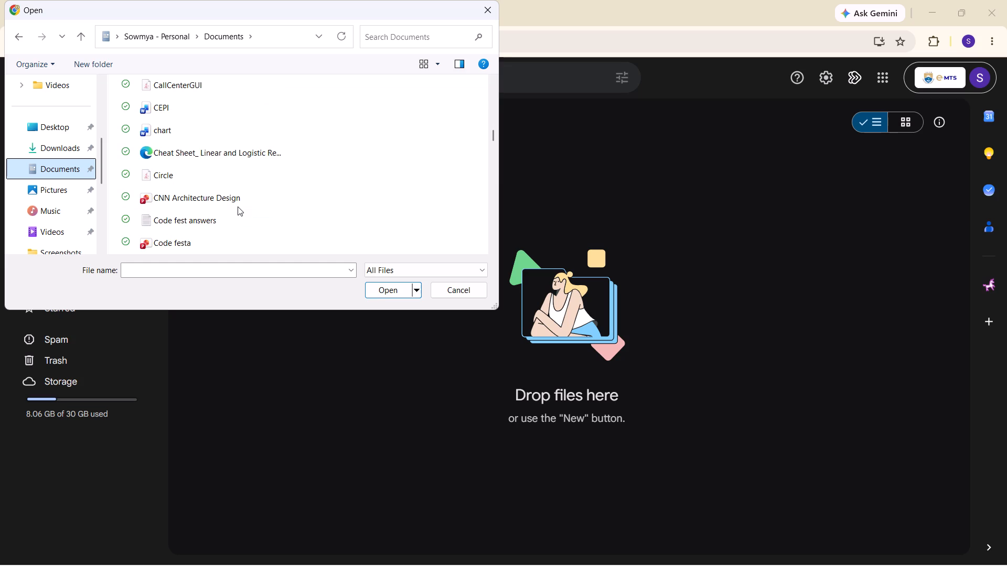
pyautogui.click(238, 206)
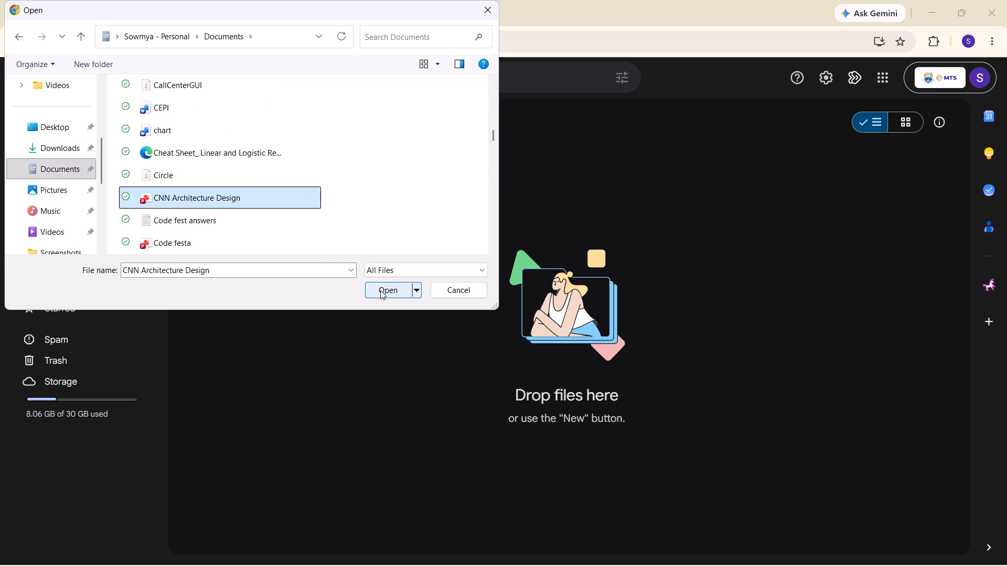
pyautogui.click(380, 290)
# Upload the CNN Architecture Design MP4 video from the Videos folder into DLT CV.
pyautogui.click(59, 134)
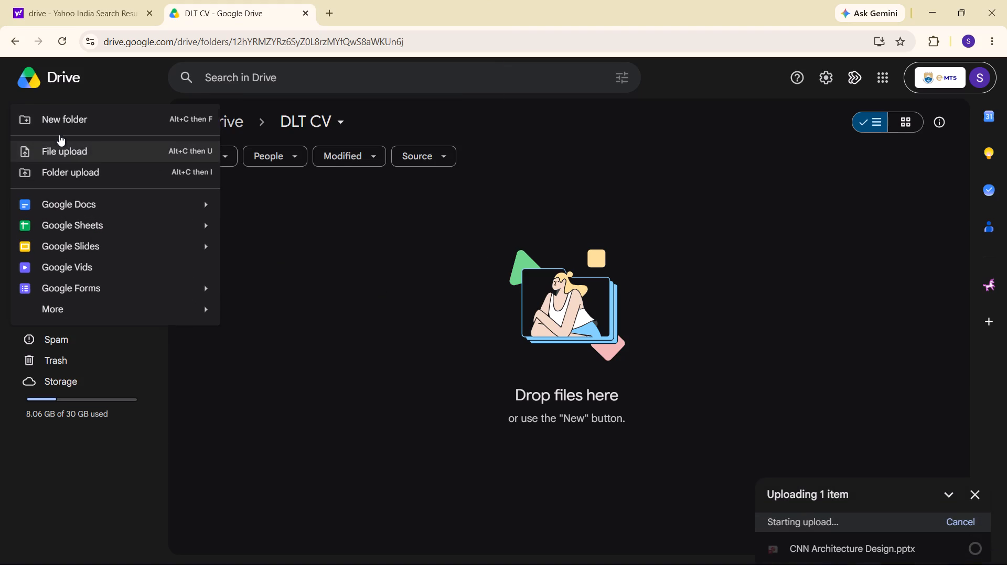
pyautogui.click(92, 157)
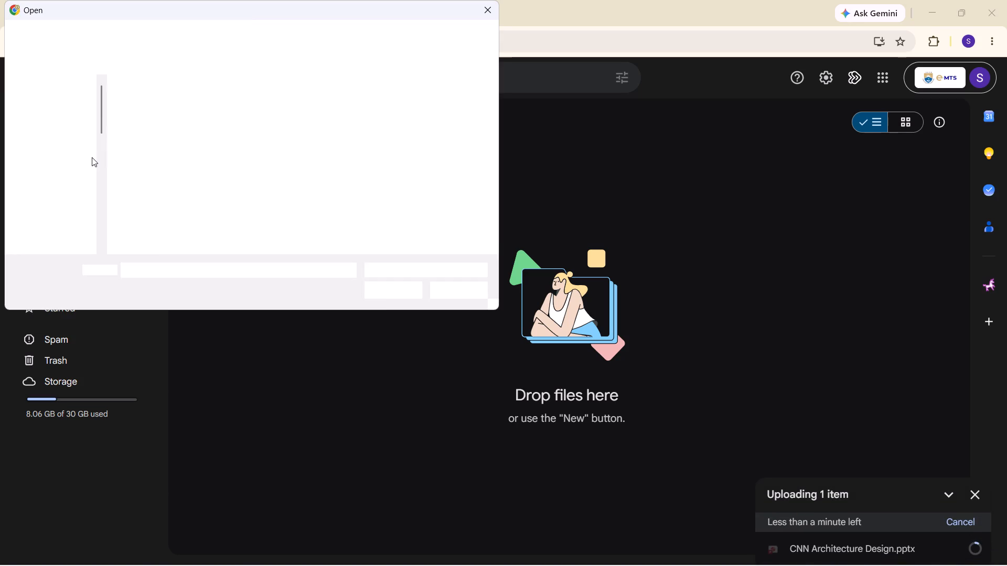
pyautogui.scroll(-1, 67, 184)
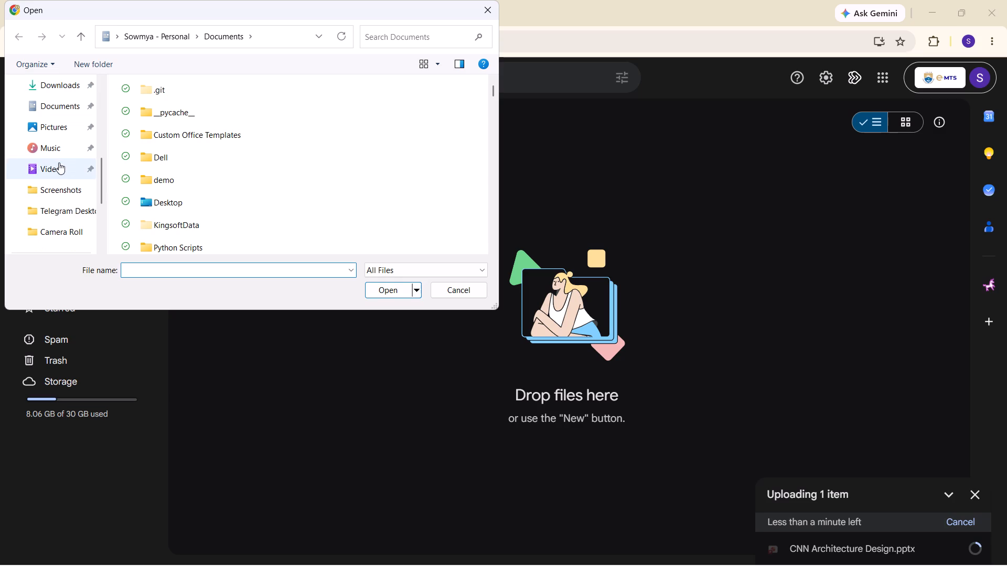
pyautogui.click(59, 162)
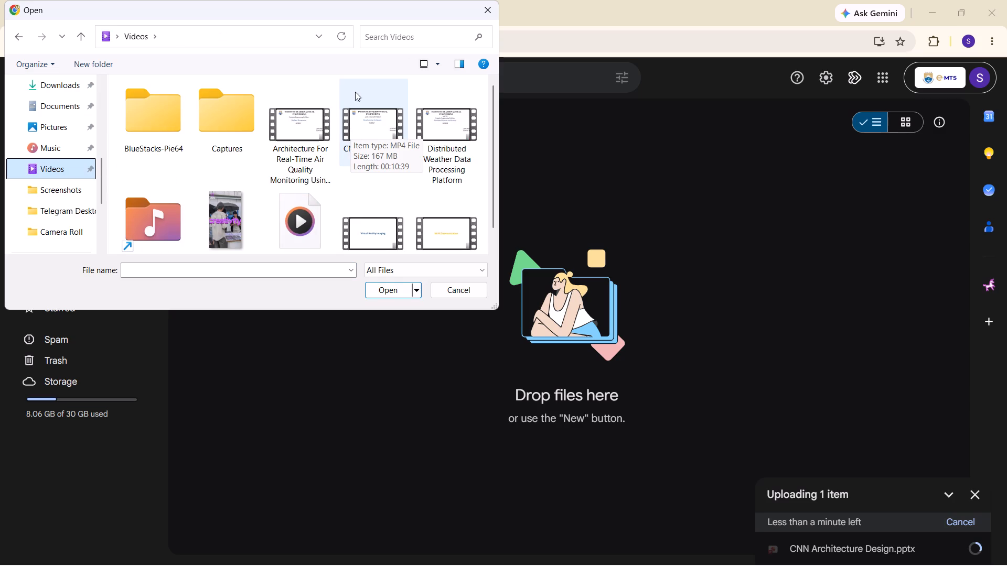
pyautogui.click(366, 125)
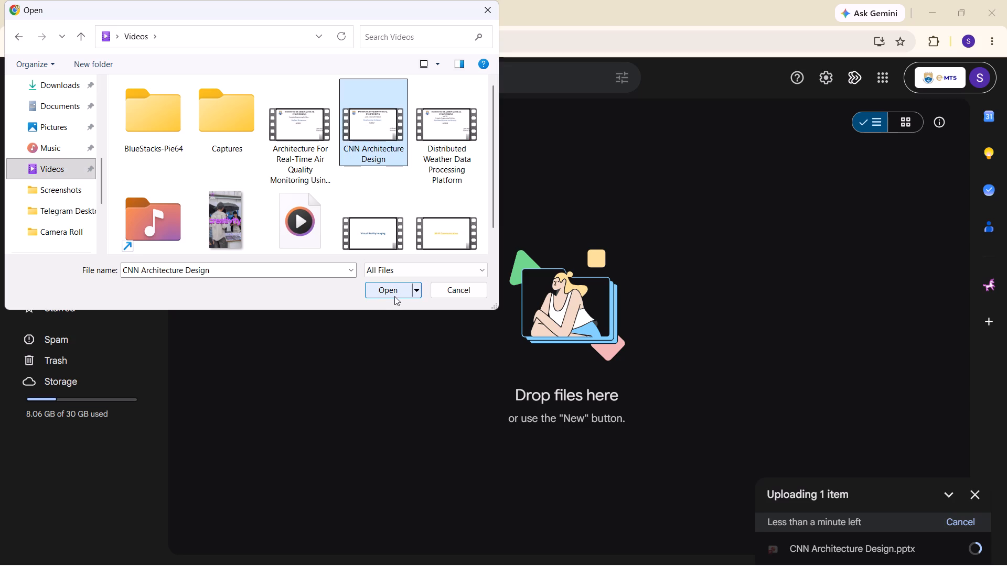
pyautogui.click(384, 297)
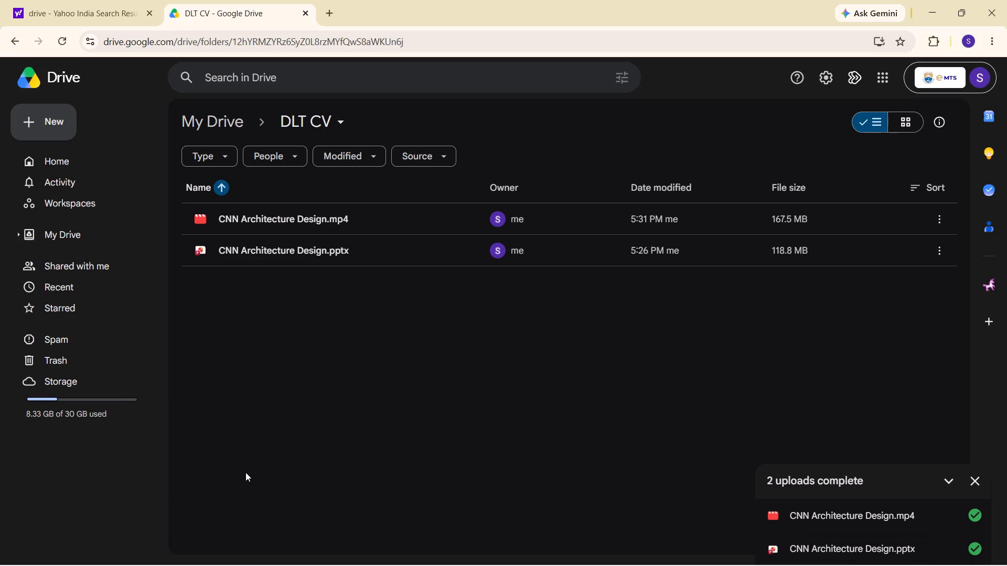
# Share the DLT CV folder in My Drive with general access set to Anyone with the link, and close Google Chrome.
pyautogui.click(15, 41)
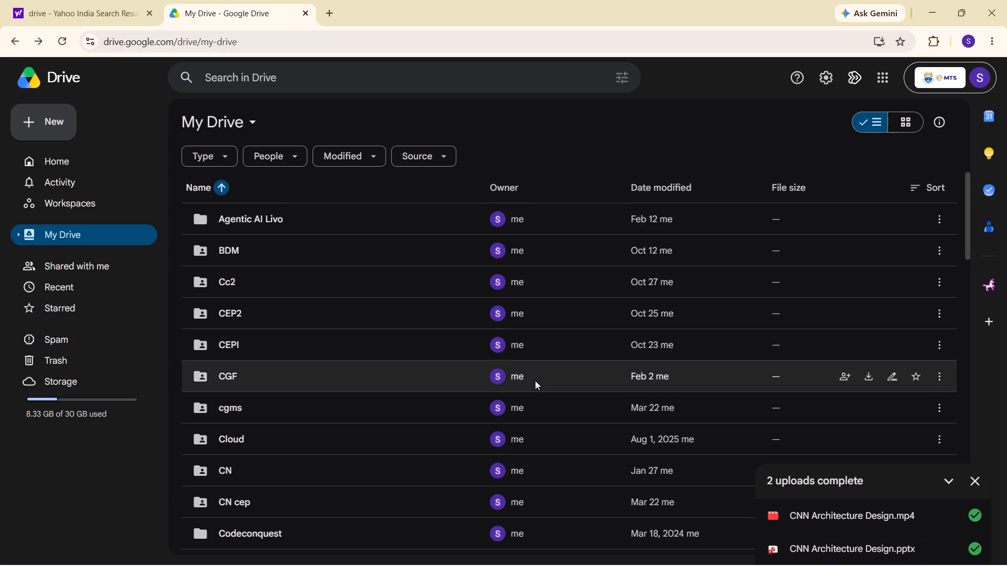
pyautogui.scroll(-2, 303, 339)
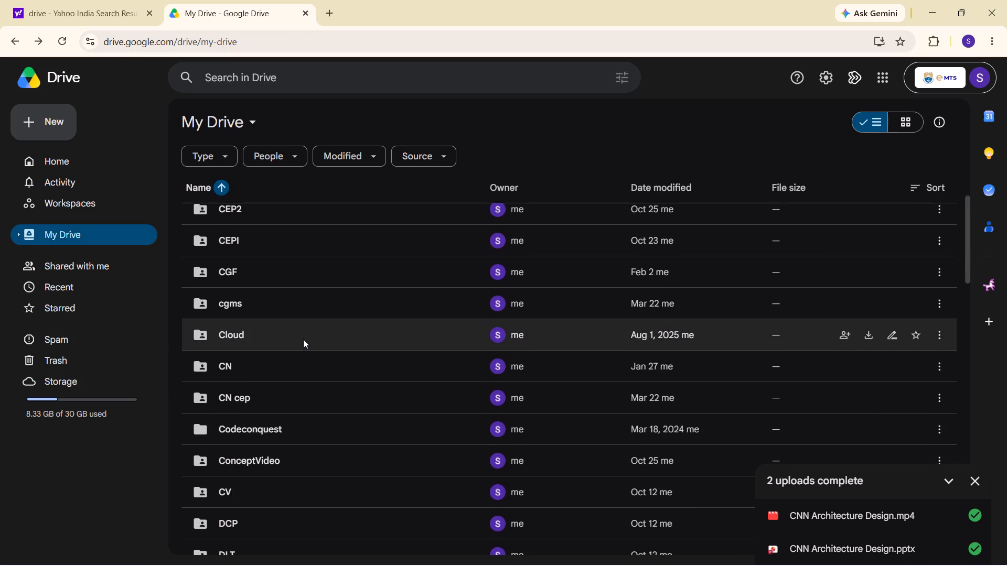
pyautogui.scroll(-2, 314, 427)
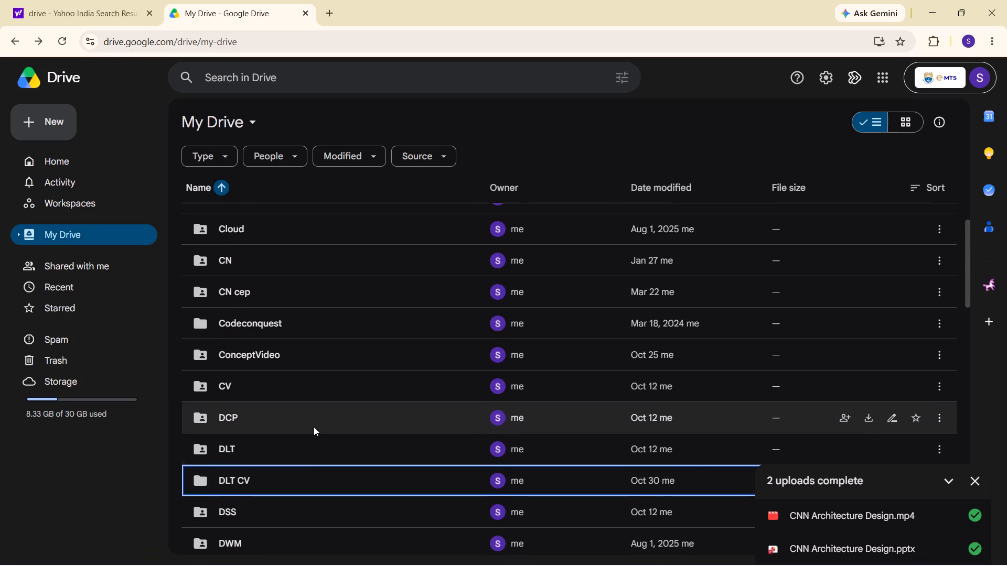
pyautogui.click(980, 473)
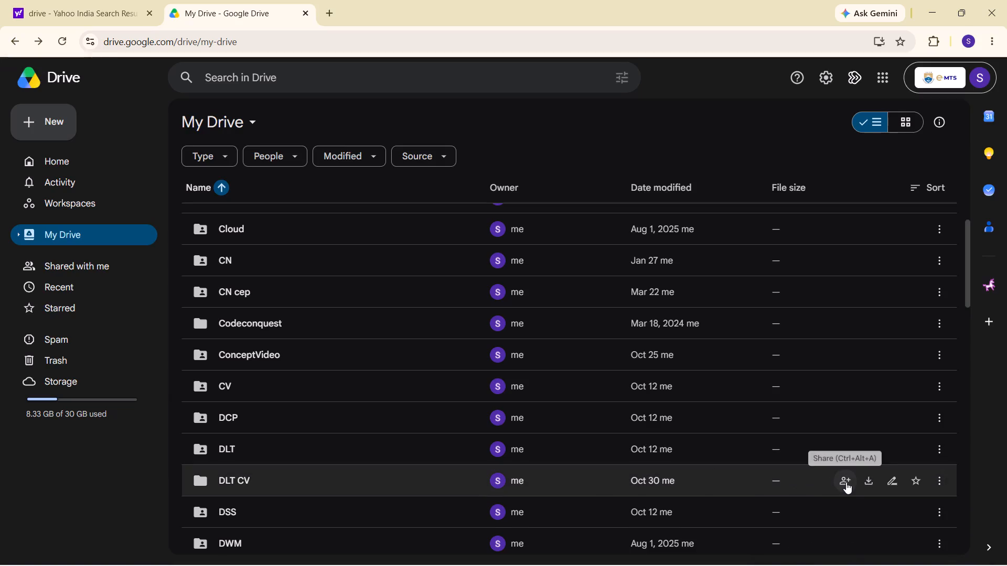
pyautogui.click(846, 482)
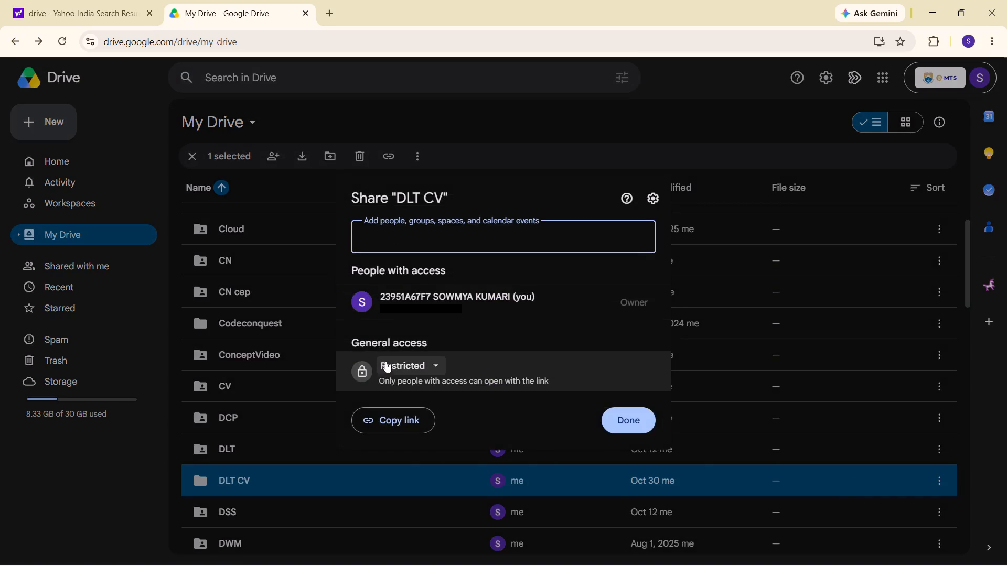
pyautogui.click(385, 366)
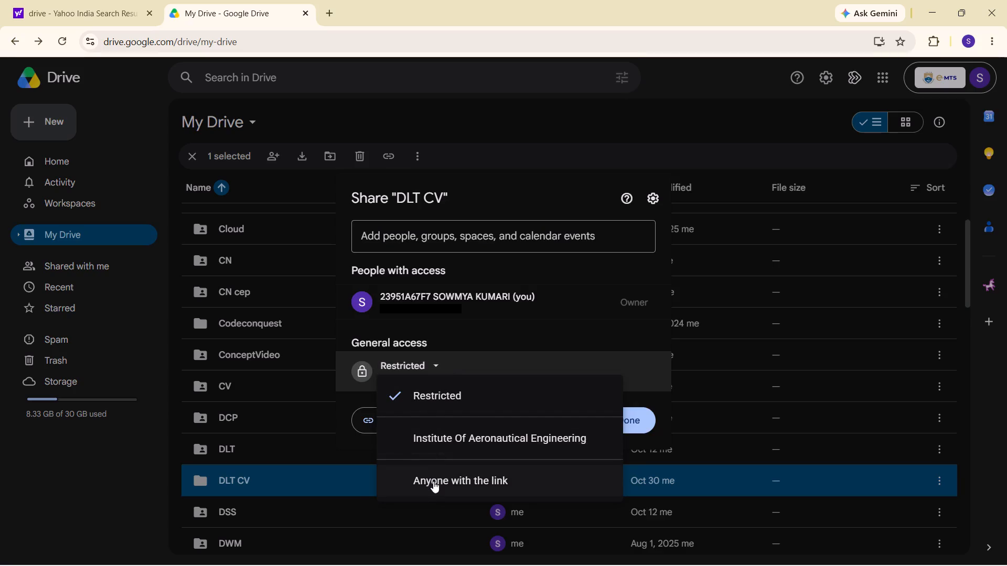
pyautogui.click(433, 481)
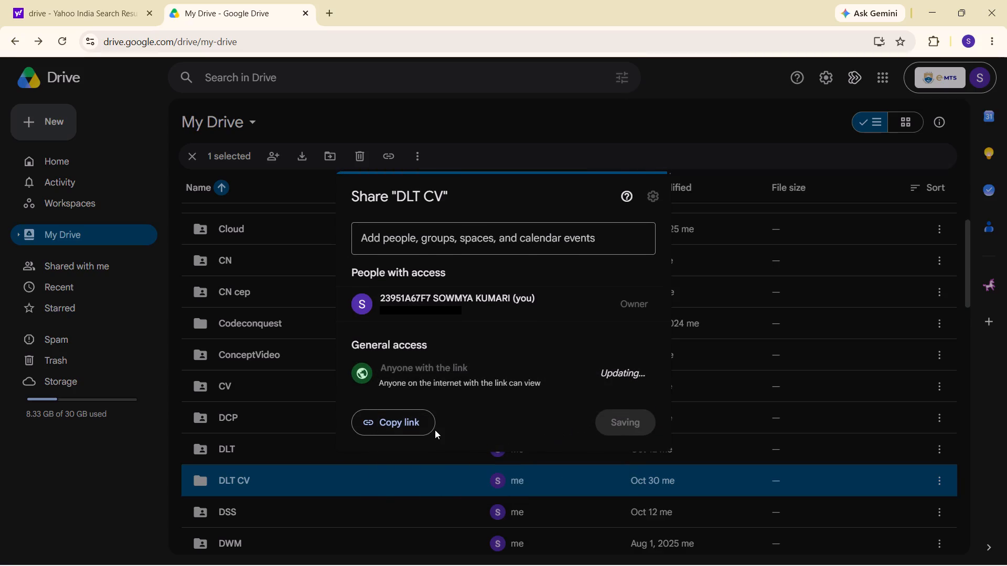
pyautogui.click(626, 419)
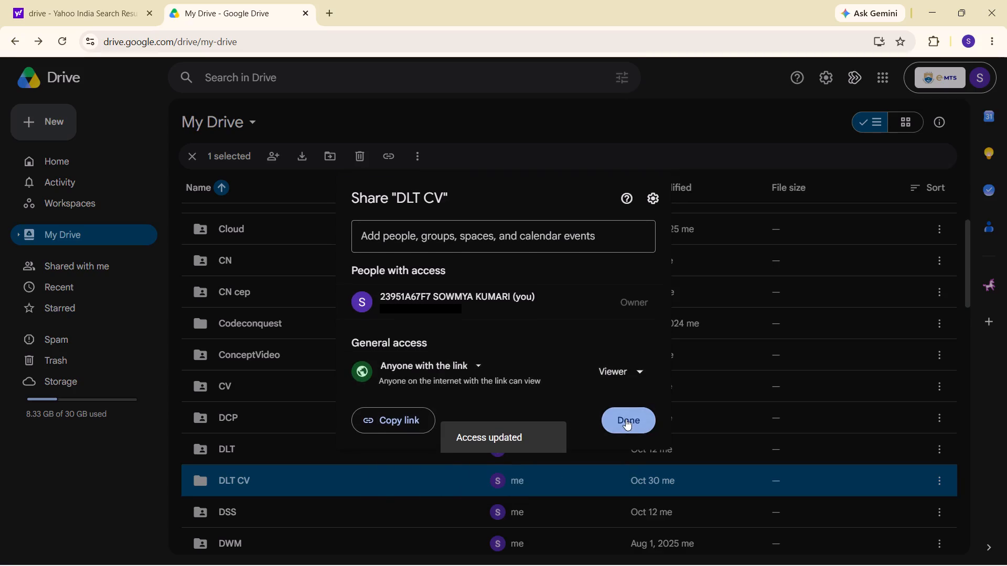
pyautogui.click(1006, 0)
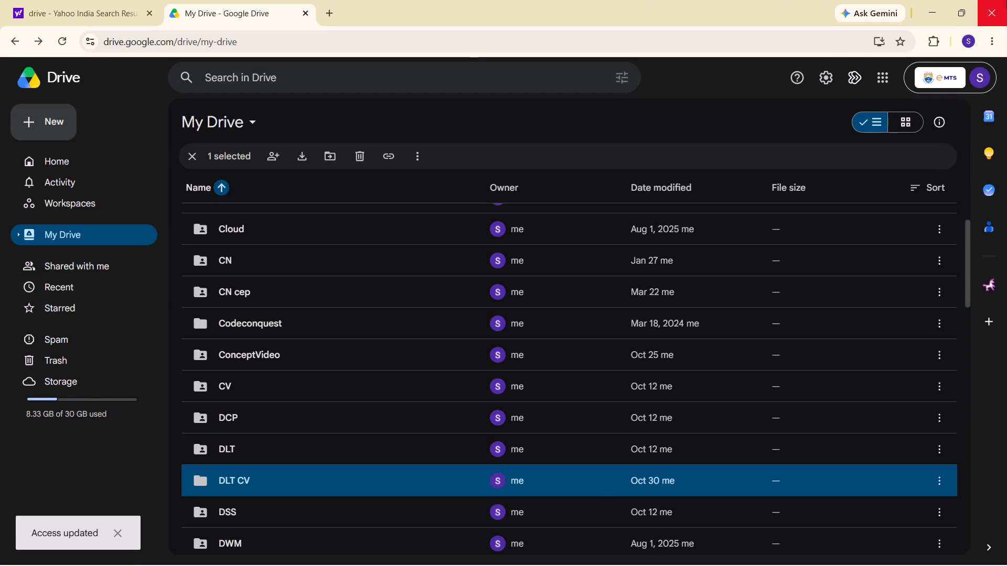
# Switch to Microsoft Edge and search the web for iare cms login in the new tab.
pyautogui.click(270, 0)
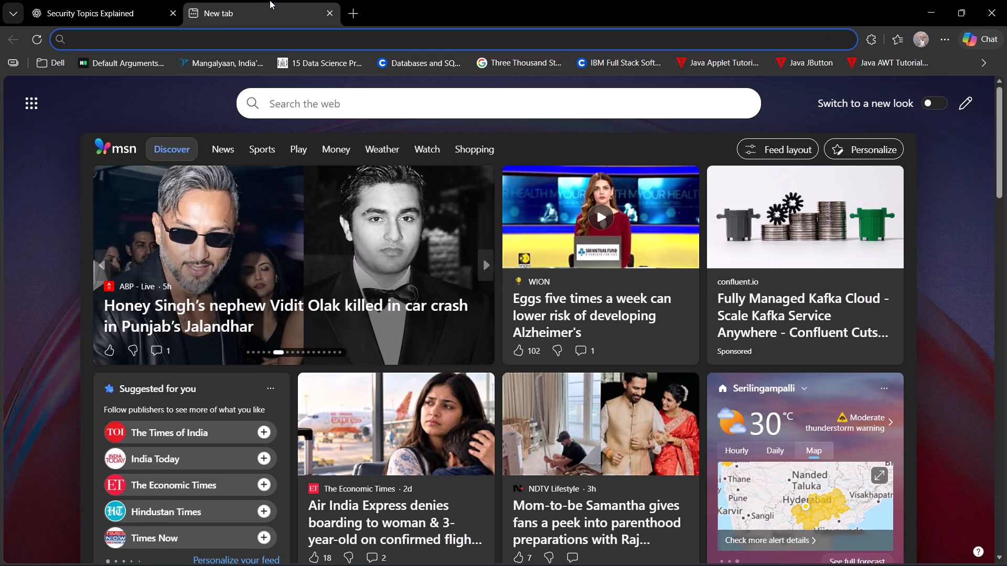
pyautogui.write('iare')
pyautogui.press('Return')
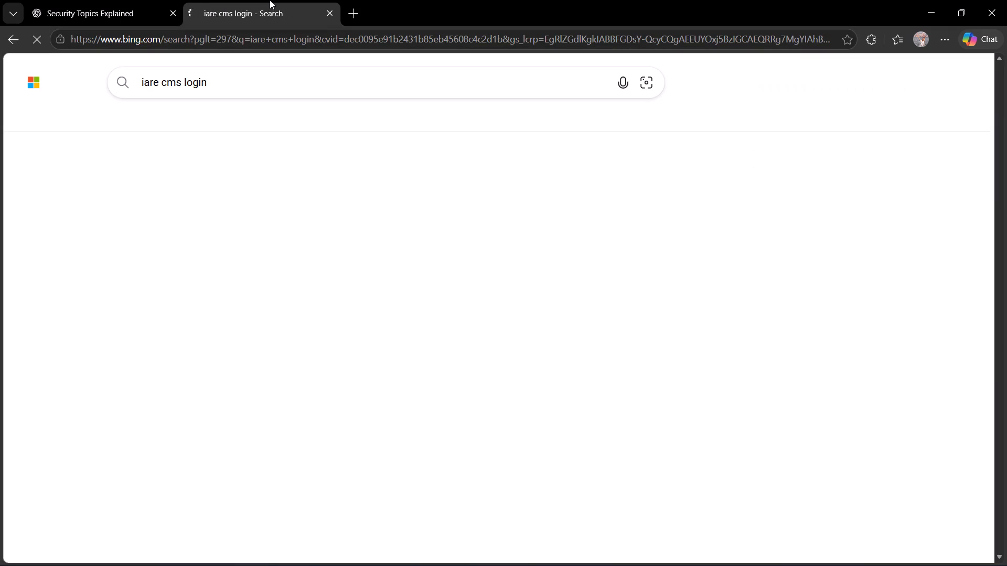